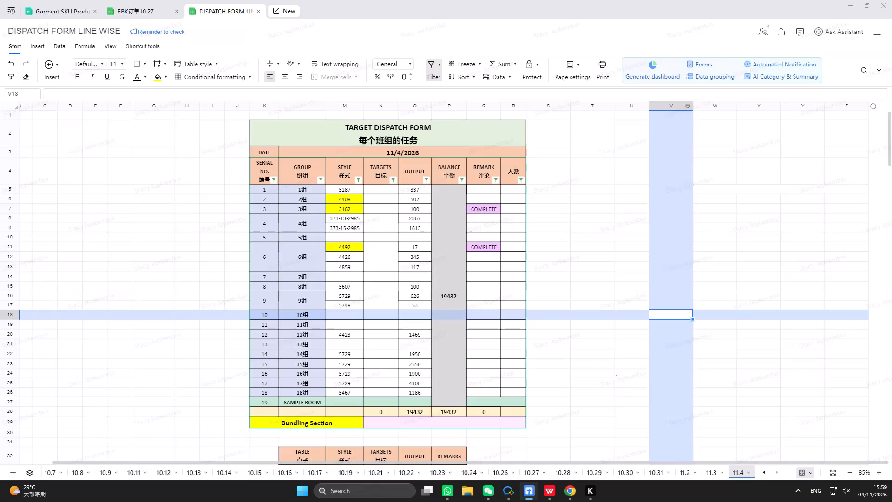
Switch to WPS Office and close it with all open order spreadsheets, including the 4408 and 4859 workbooks, discarding their unsaved changes.
{"action": "left_click", "coordinate": [549, 495]}
{"action": "left_click", "coordinate": [877, 12]}
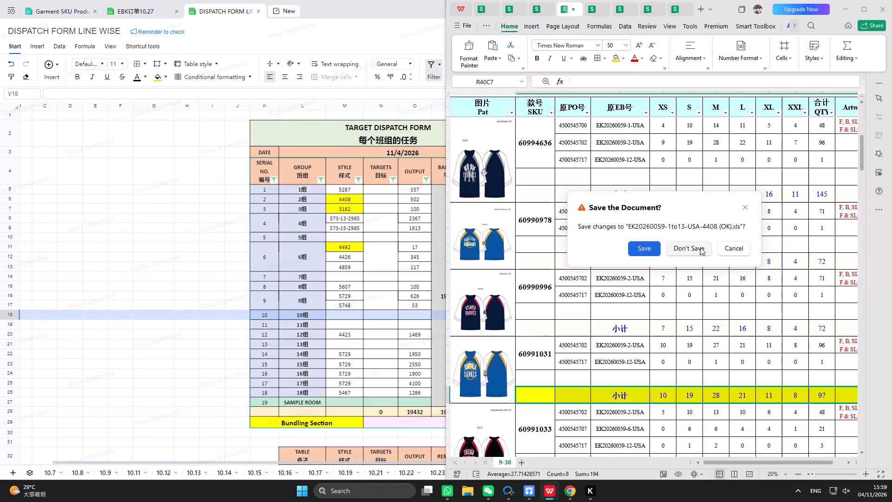
{"action": "left_click", "coordinate": [700, 247]}
{"action": "left_click", "coordinate": [700, 247]}
{"action": "left_click", "coordinate": [700, 247]}
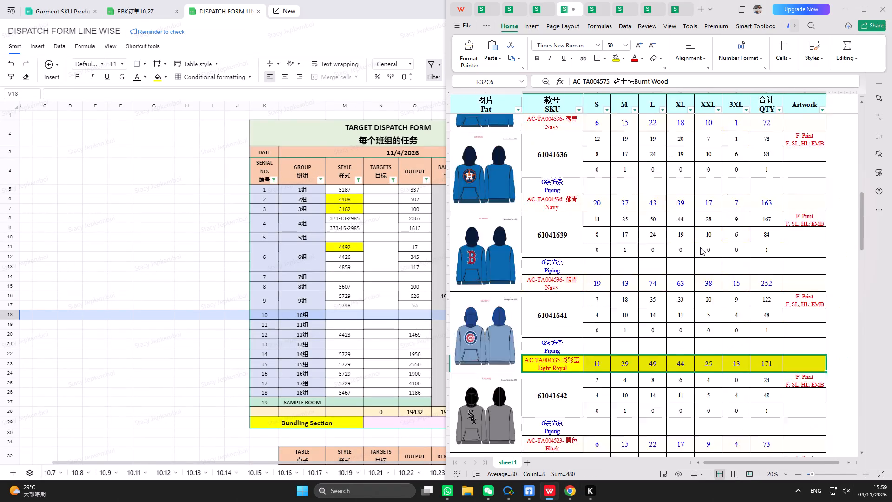
{"action": "left_click", "coordinate": [700, 247]}
{"action": "left_click", "coordinate": [700, 247]}
{"action": "left_click", "coordinate": [700, 247]}
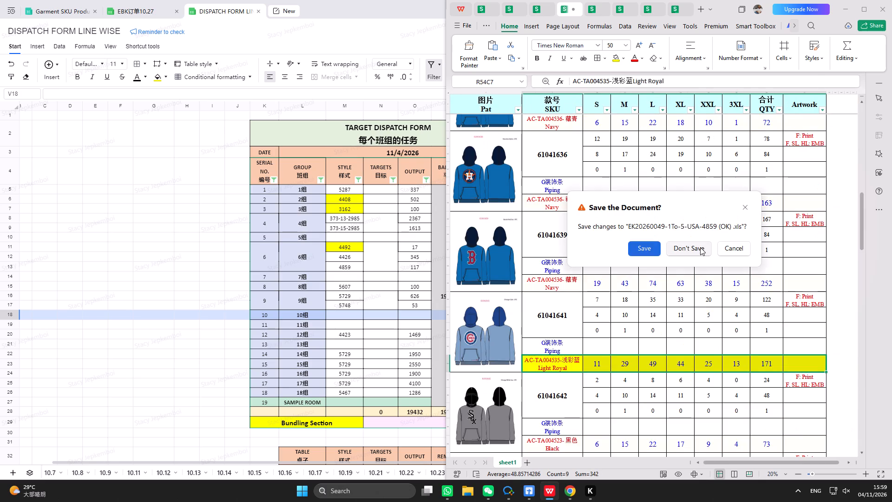
{"action": "left_click", "coordinate": [700, 247]}
{"action": "left_click", "coordinate": [700, 247]}
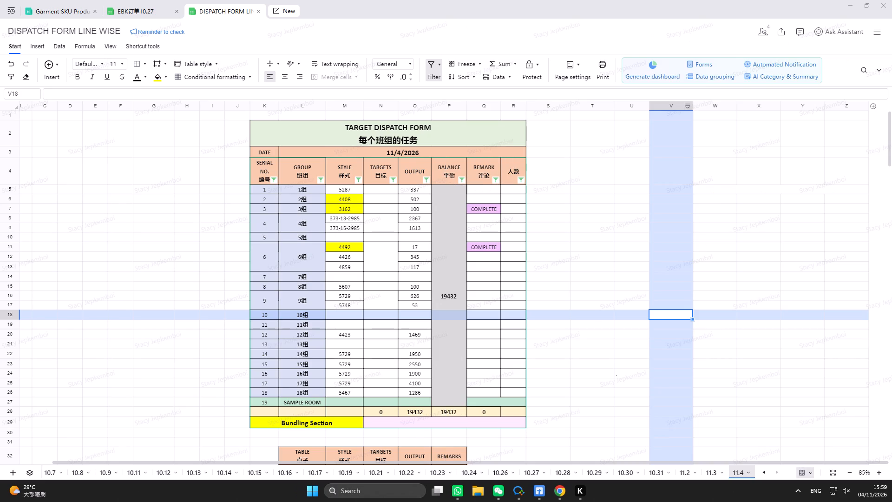
Open the Garment Bundling Tracker workbook from the Desktop's Supermarket folder, maximize and minimize its window, and close File Explorer.
{"action": "left_click", "coordinate": [476, 487]}
{"action": "right_click", "coordinate": [176, 169]}
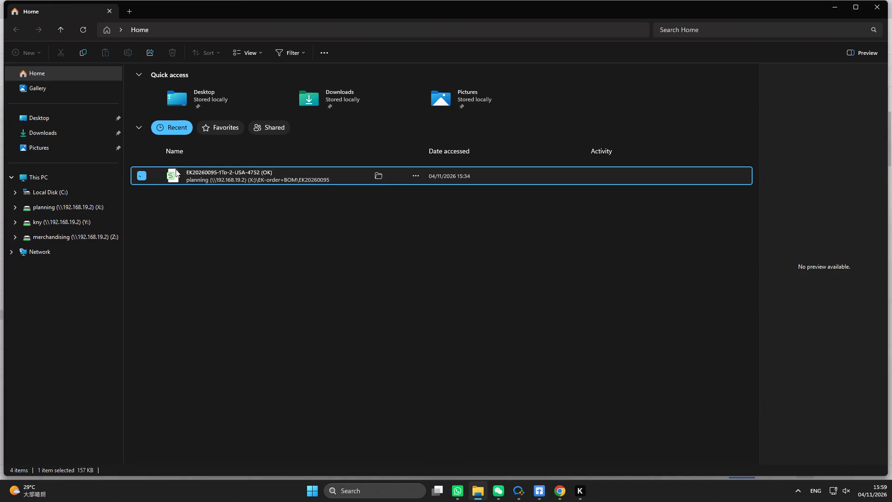
{"action": "left_click", "coordinate": [230, 131]}
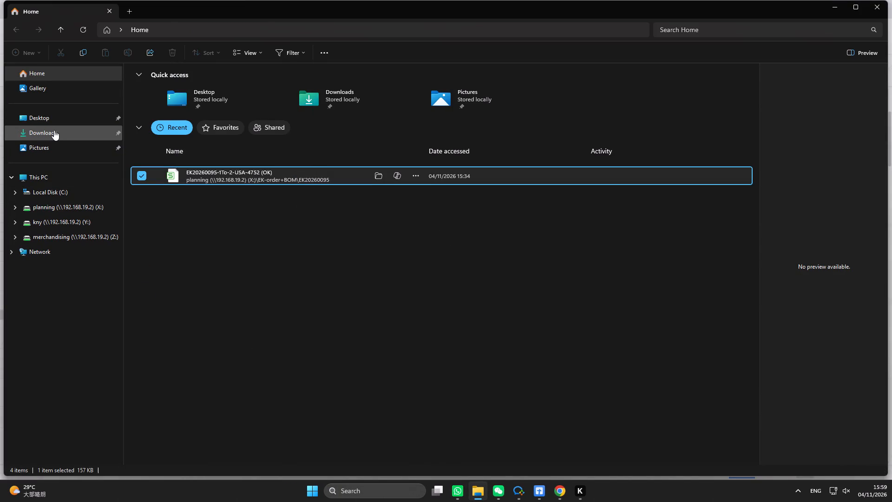
{"action": "double_click", "coordinate": [54, 130]}
{"action": "double_click", "coordinate": [62, 76]}
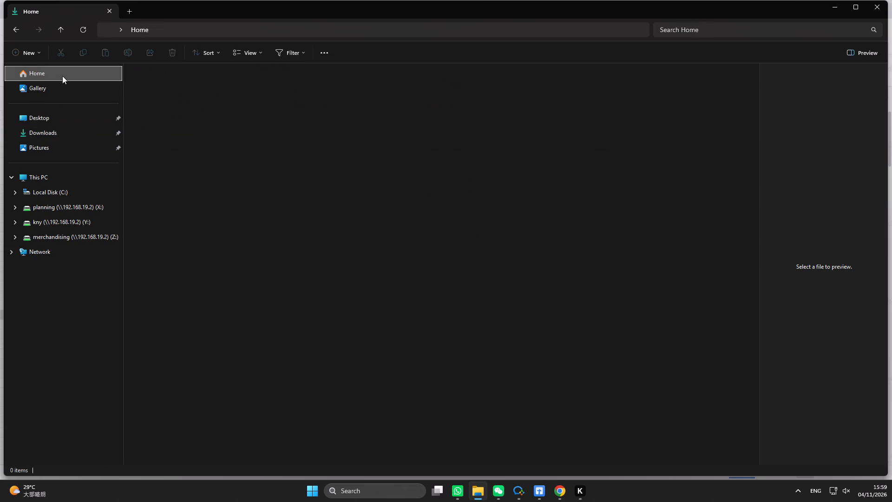
{"action": "double_click", "coordinate": [60, 123]}
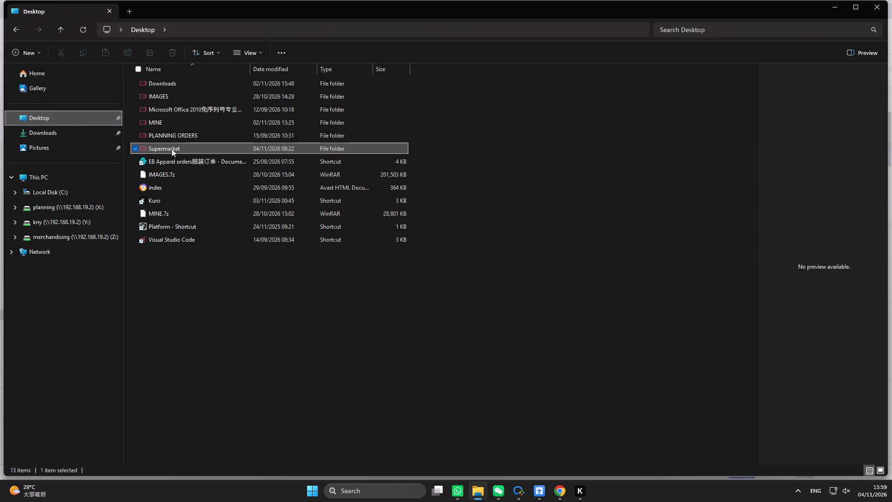
{"action": "double_click", "coordinate": [171, 149]}
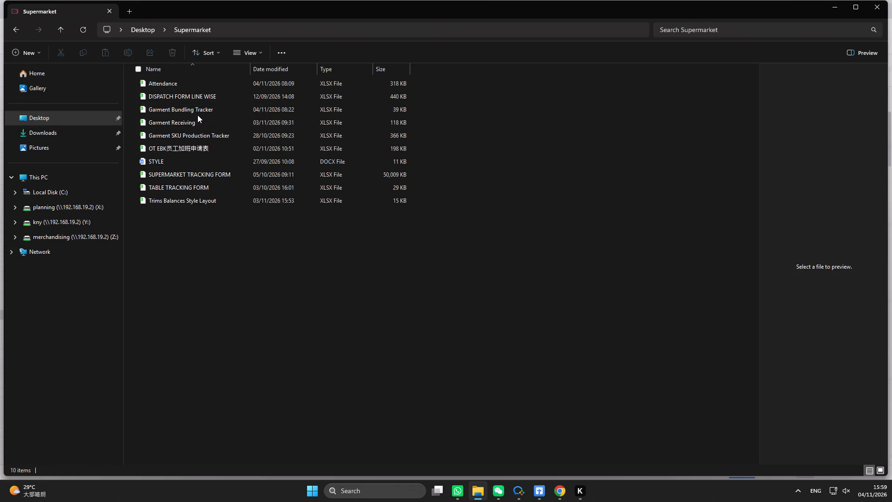
{"action": "double_click", "coordinate": [197, 115]}
{"action": "double_click", "coordinate": [198, 111]}
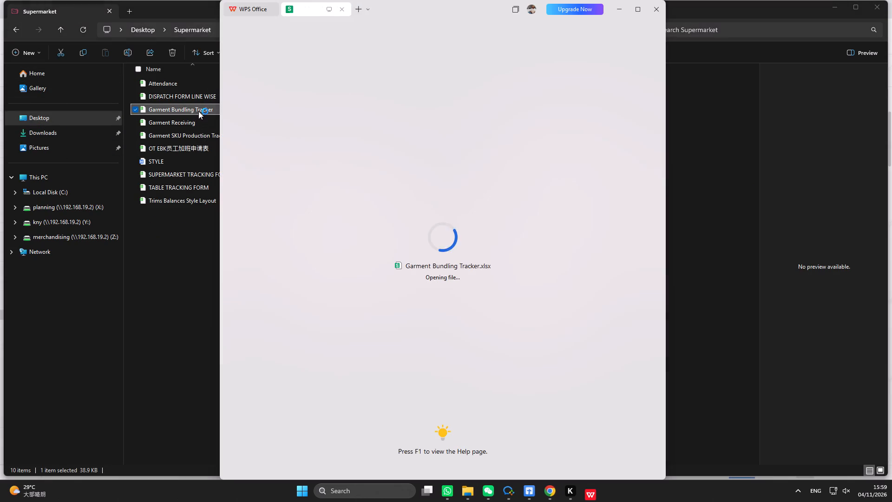
{"action": "left_click", "coordinate": [640, 3]}
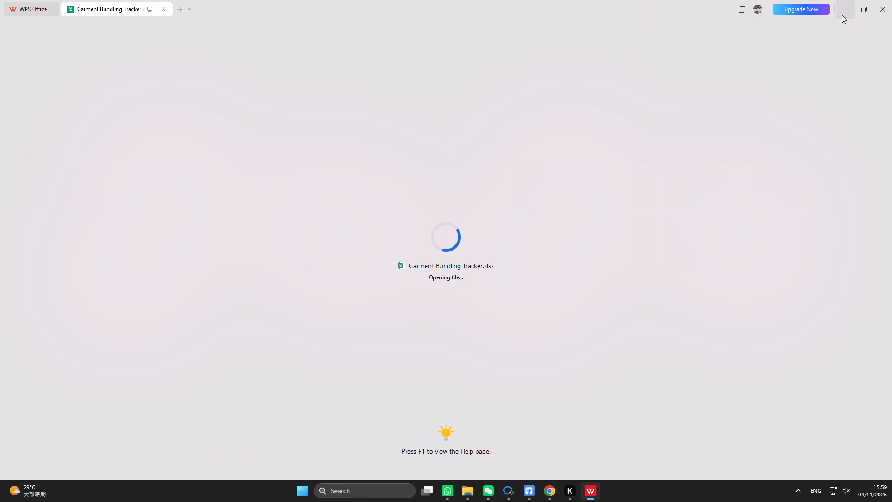
{"action": "left_click", "coordinate": [842, 15]}
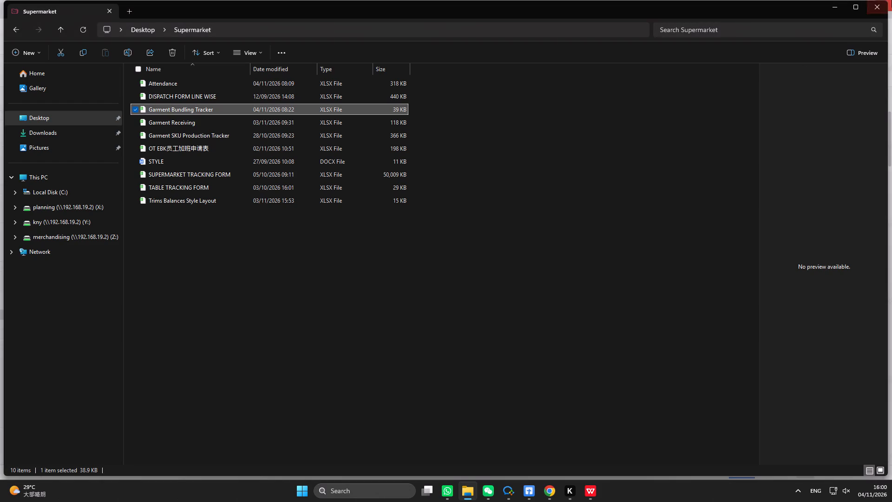
{"action": "left_click", "coordinate": [885, 6]}
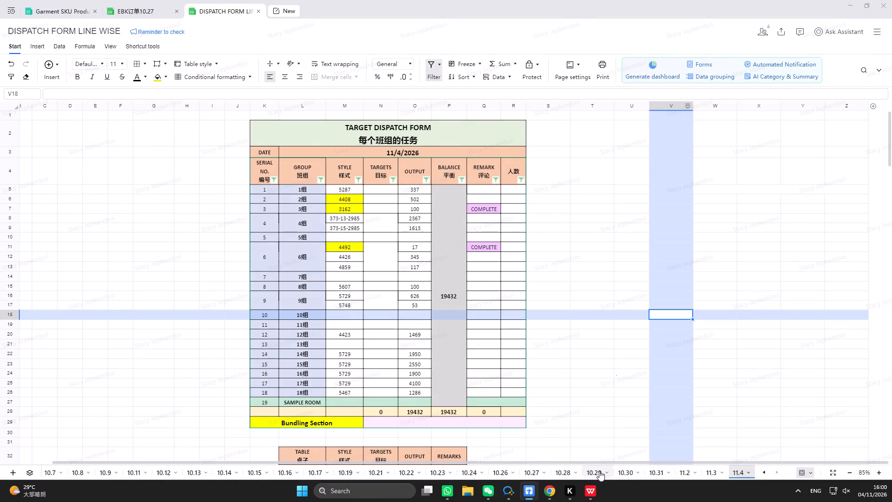
Move the WPS Office icon on the taskbar to sit just before Chrome.
{"action": "left_click_drag", "start_coordinate": [589, 491], "coordinate": [552, 497]}
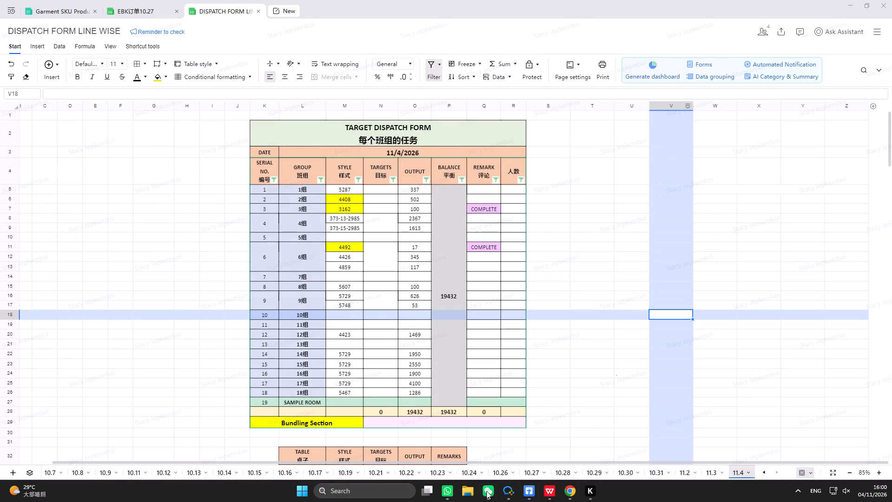
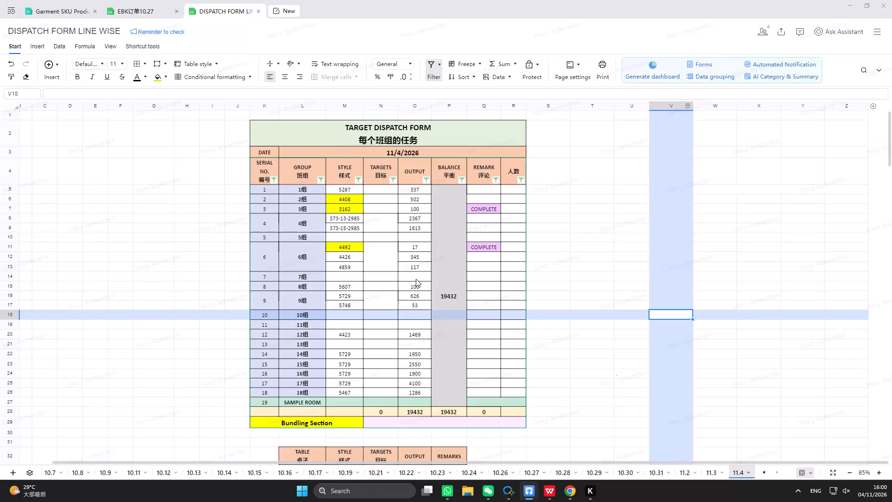
In the first row of table 第1台 in the Bundling Section, enter style 5729 with an output of =400.
{"action": "scroll", "coordinate": [448, 257], "scroll_direction": "down", "scroll_amount": 3}
{"action": "left_click", "coordinate": [345, 348]}
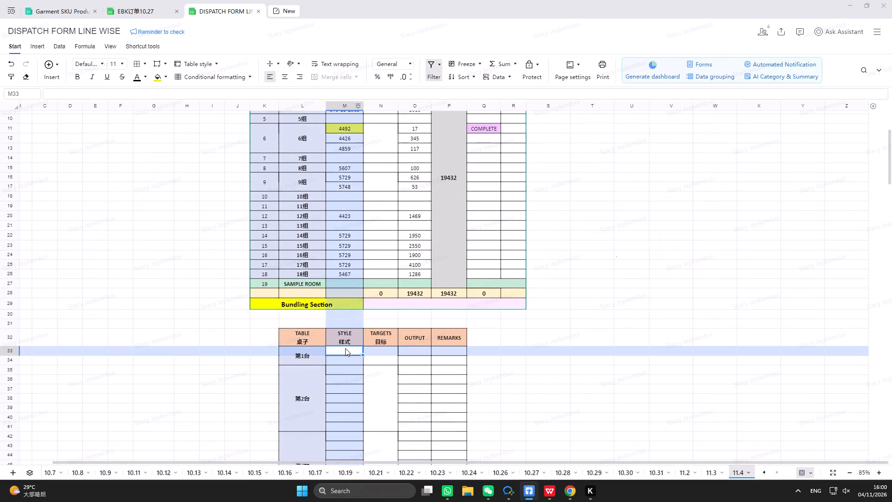
{"action": "type", "text": "5729"}
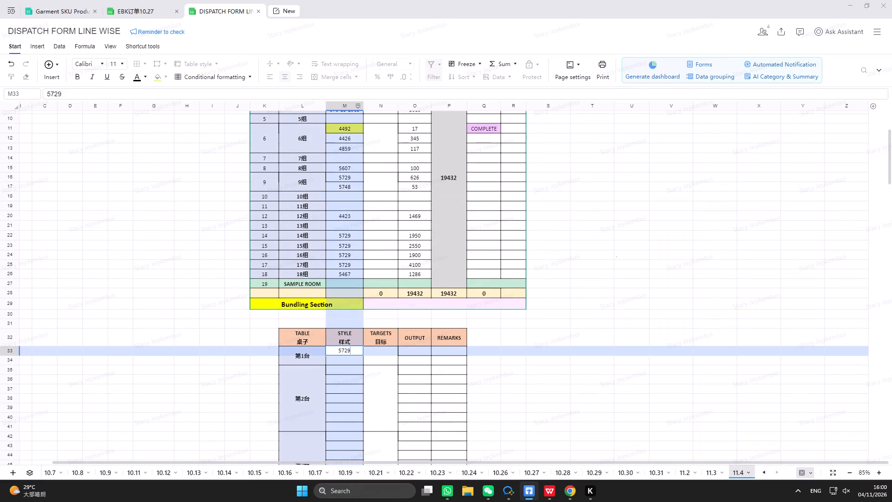
{"action": "left_click", "coordinate": [412, 354]}
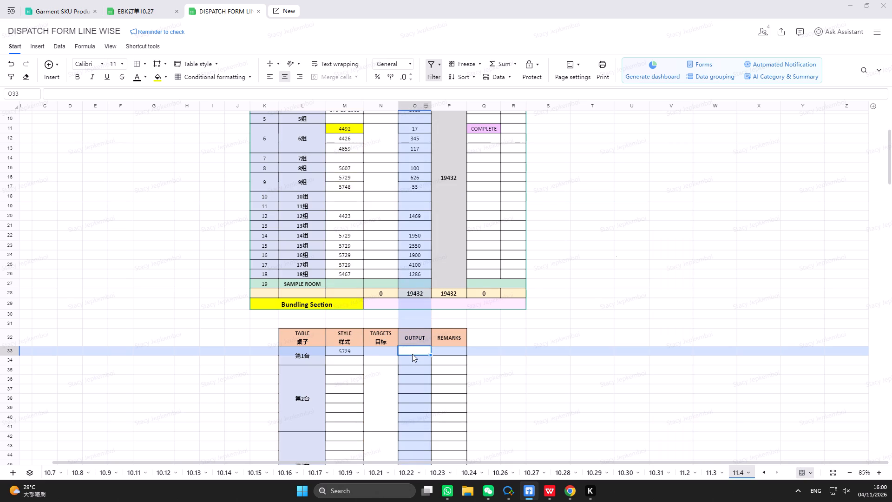
{"action": "key", "text": "equal"}
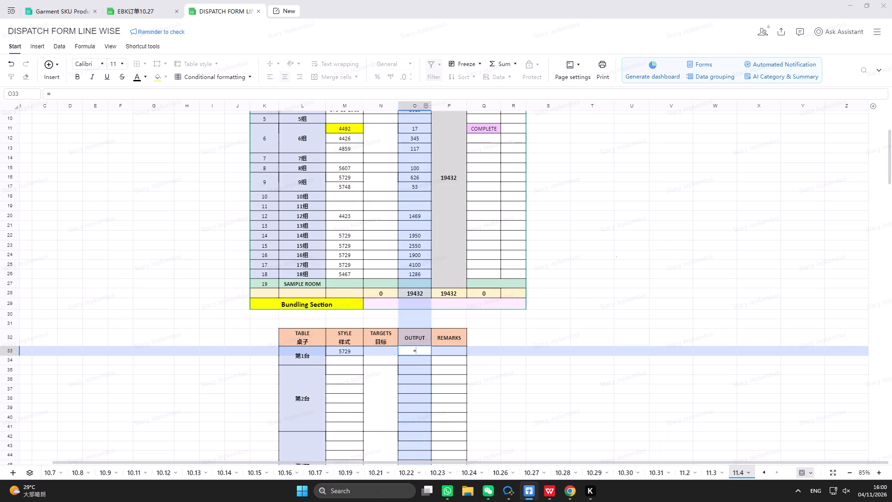
{"action": "type", "text": "400"}
{"action": "key", "text": "Return"}
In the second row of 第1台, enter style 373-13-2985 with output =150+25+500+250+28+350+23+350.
{"action": "left_click", "coordinate": [347, 362]}
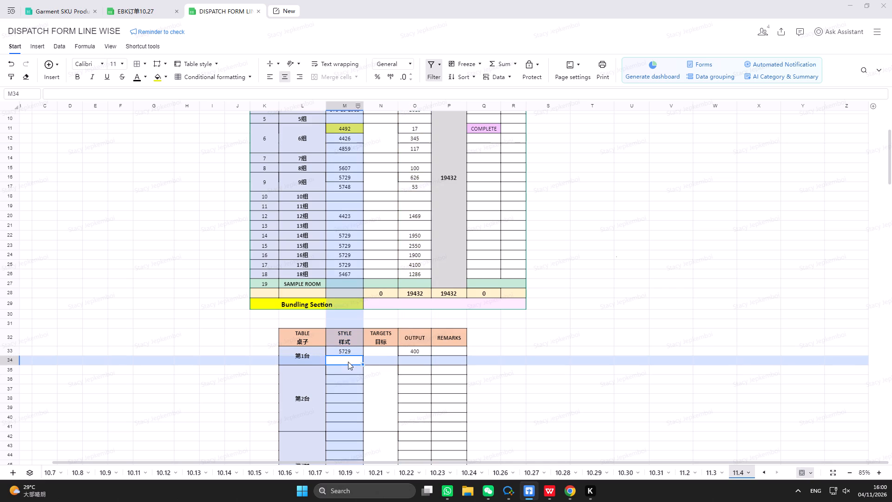
{"action": "key", "text": "3"}
{"action": "left_click_drag", "start_coordinate": [352, 376], "coordinate": [356, 374]}
{"action": "left_click", "coordinate": [424, 361]}
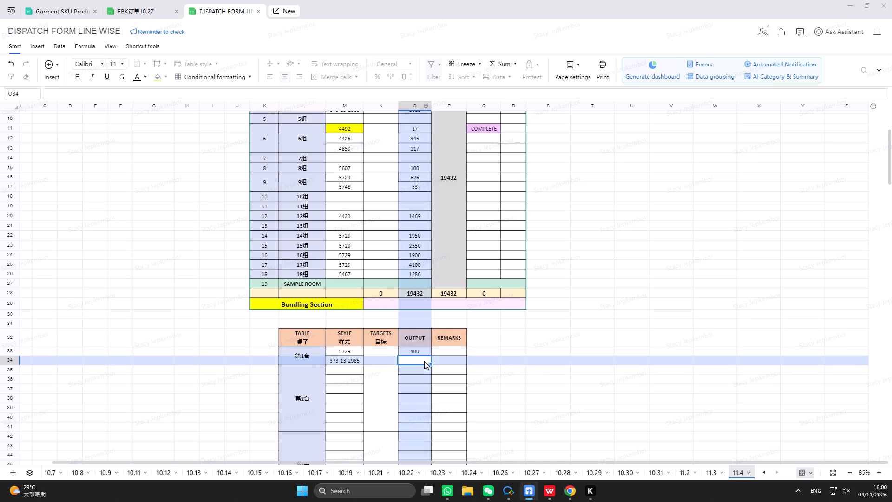
{"action": "key", "text": "equal"}
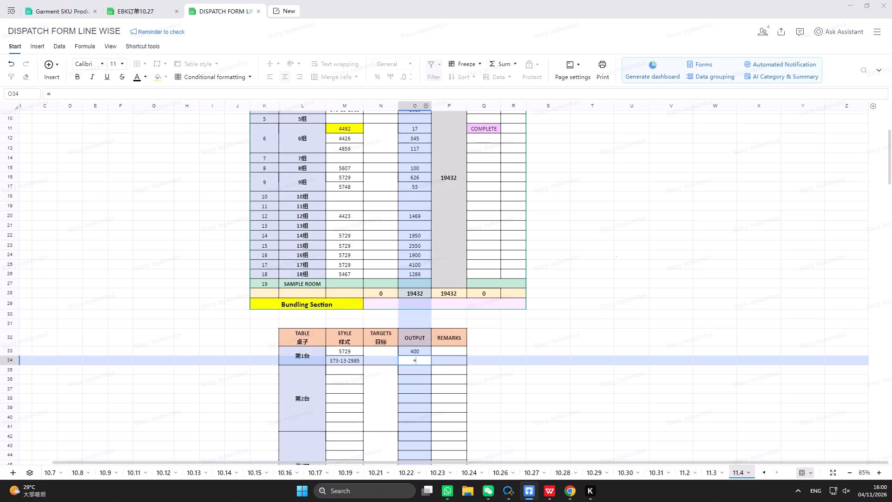
{"action": "type", "text": "150+25"}
{"action": "key", "text": "plus"}
{"action": "key", "text": "BackSpace"}
{"action": "key", "text": "BackSpace"}
{"action": "key", "text": "BackSpace"}
{"action": "type", "text": "+25+"}
{"action": "key", "text": "BackSpace"}
{"action": "key", "text": "BackSpace"}
{"action": "key", "text": "BackSpace"}
{"action": "key", "text": "BackSpace"}
{"action": "type", "text": "25+"}
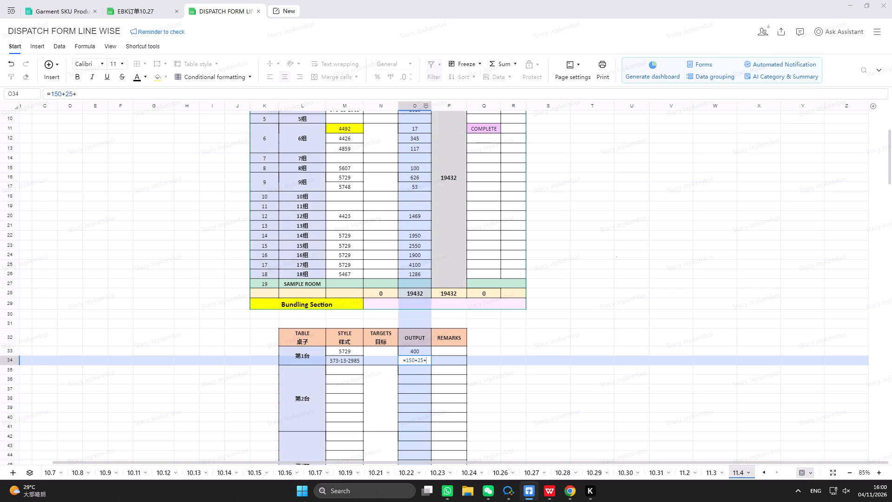
{"action": "type", "text": "500+"}
{"action": "type", "text": "250+"}
{"action": "type", "text": "28+"}
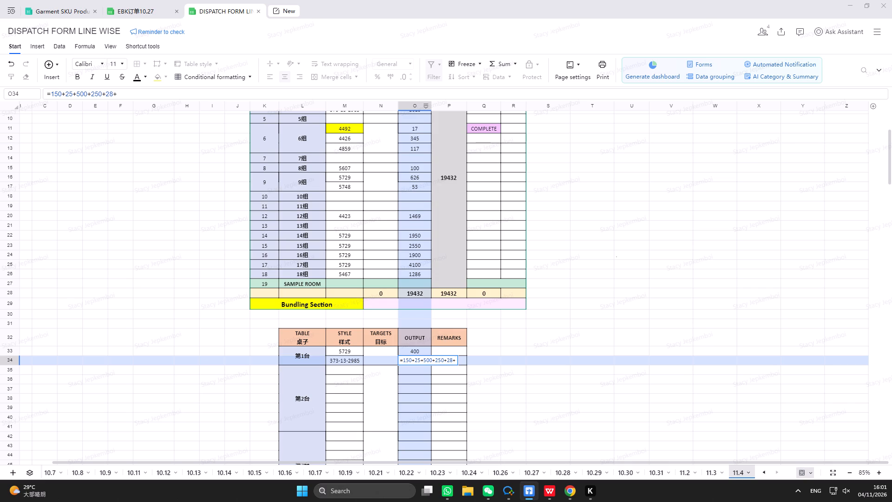
{"action": "type", "text": "350"}
{"action": "type", "text": "+23+"}
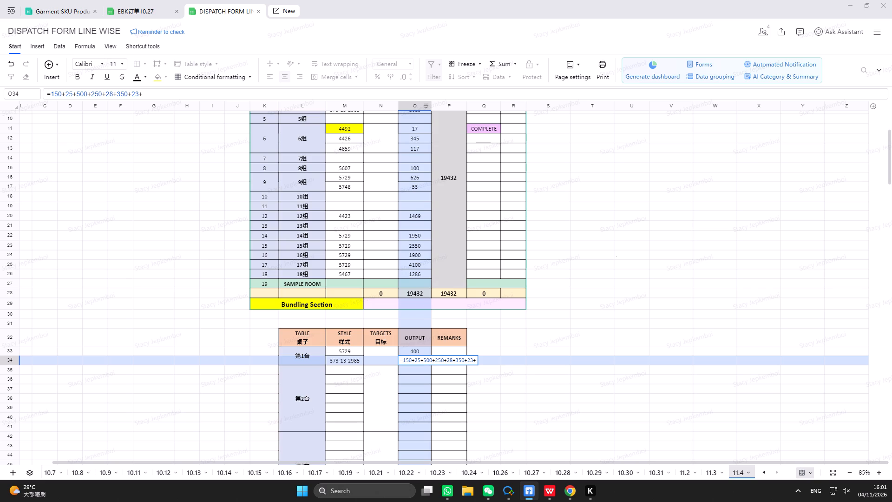
{"action": "type", "text": "350"}
{"action": "key", "text": "Return"}
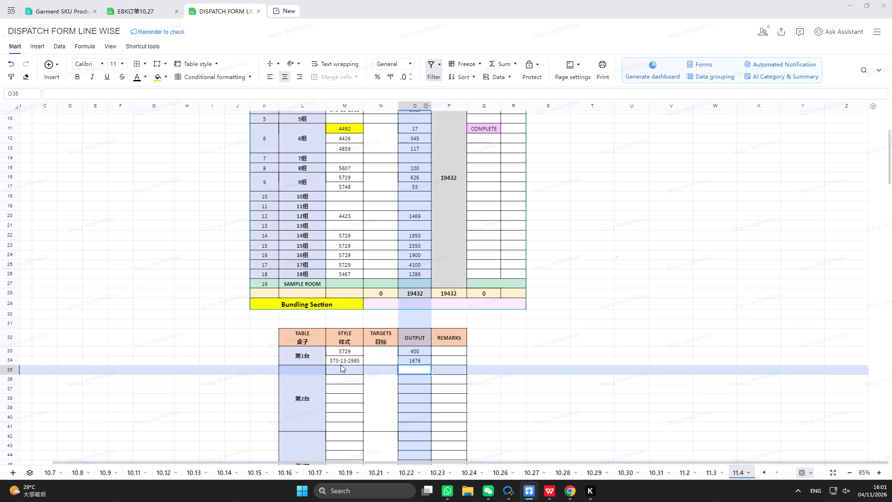
{"action": "left_click", "coordinate": [341, 362]}
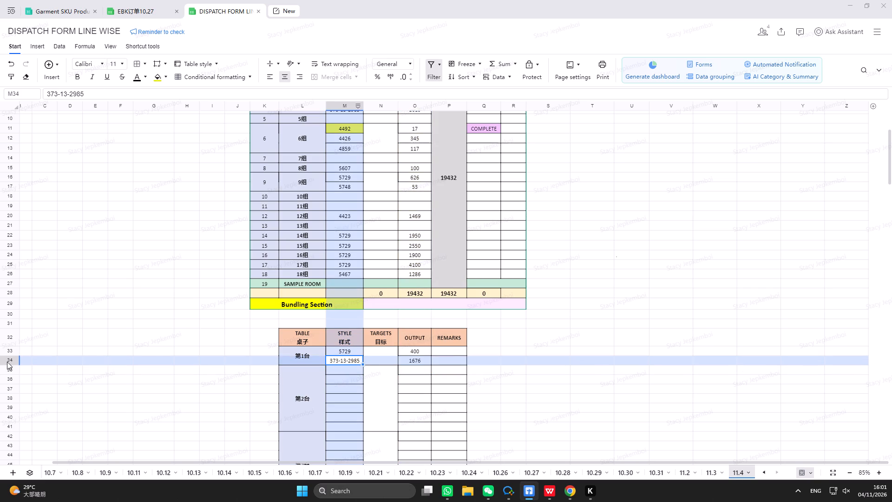
{"action": "right_click", "coordinate": [7, 362]}
{"action": "left_click", "coordinate": [59, 128]}
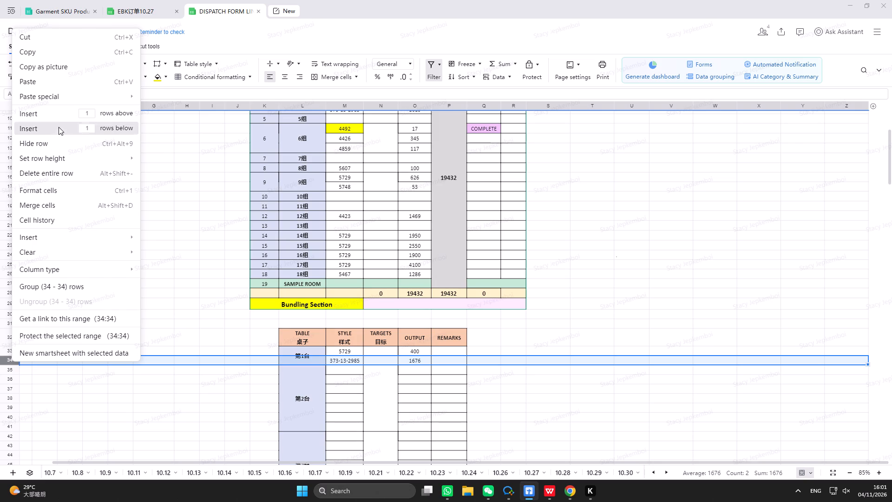
In the blank row 35 of the bundling table, enter style 4426 with output =19+30+8+8+30+12+19+19+6+2.
{"action": "left_click", "coordinate": [348, 378]}
{"action": "left_click", "coordinate": [349, 369]}
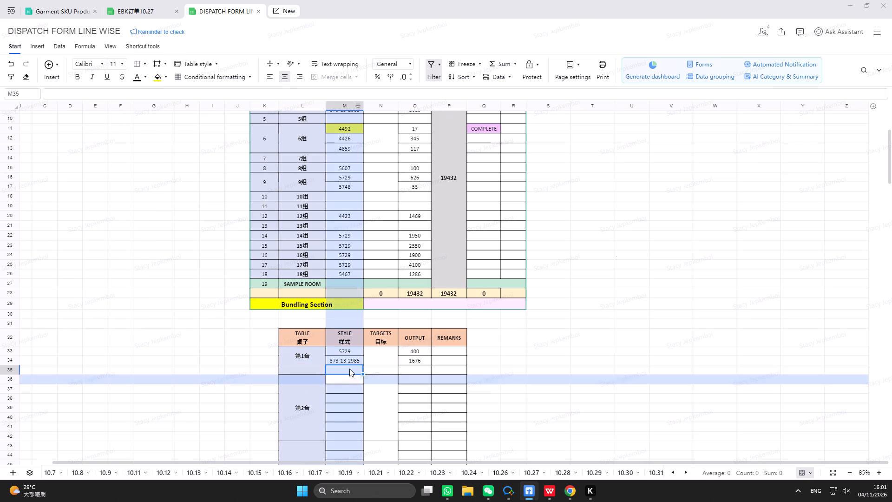
{"action": "type", "text": "442"}
{"action": "key", "text": "6"}
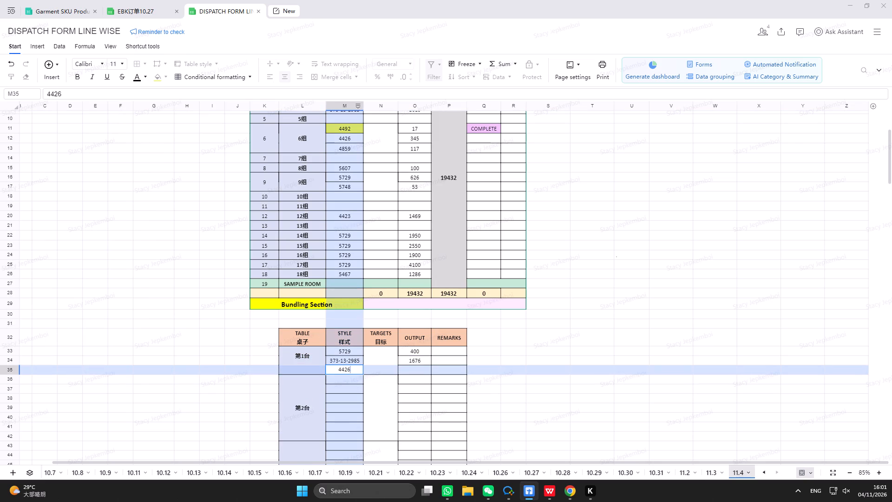
{"action": "left_click", "coordinate": [414, 364]}
{"action": "left_click", "coordinate": [416, 370]}
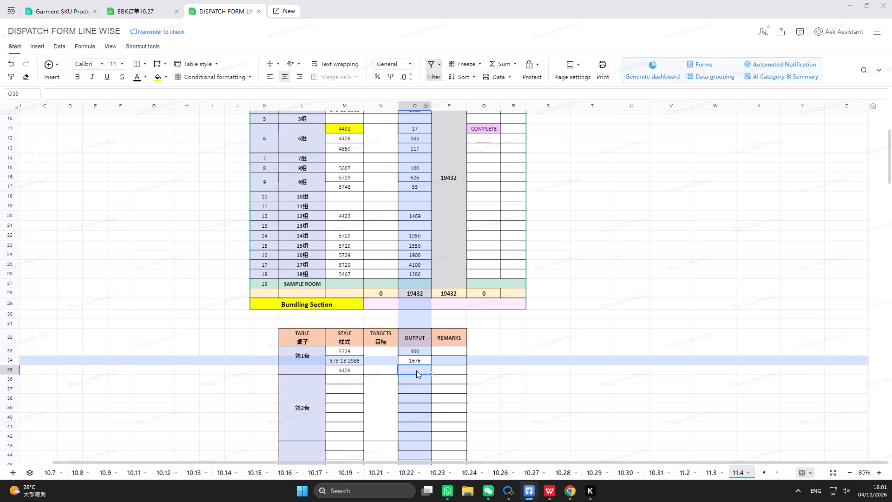
{"action": "key", "text": "equal"}
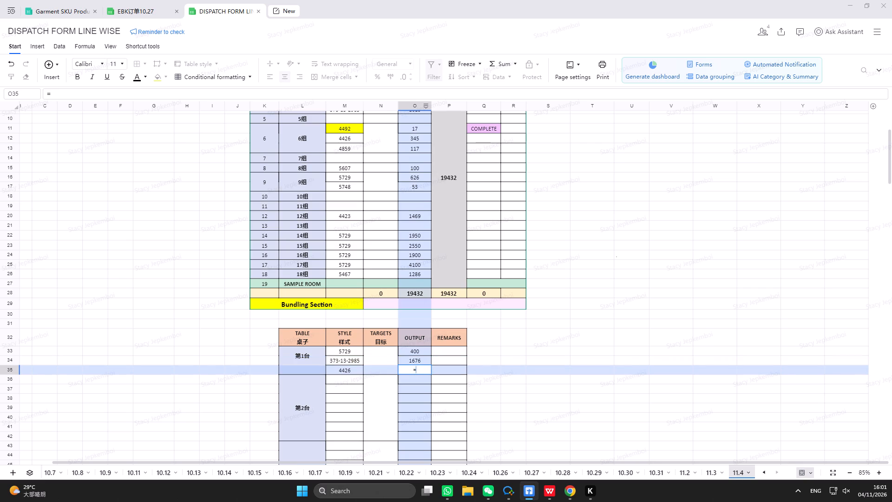
{"action": "type", "text": "19+30"}
{"action": "type", "text": "+8+8+30"}
{"action": "type", "text": "+12+19+19+6+2"}
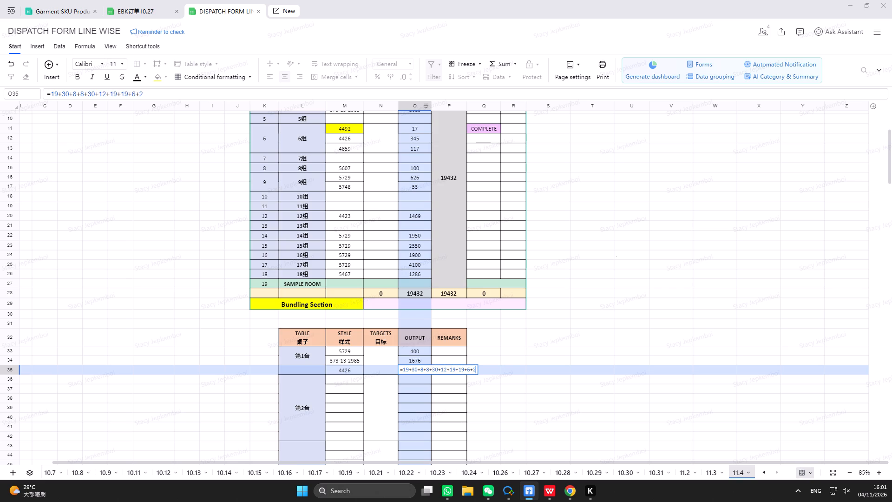
{"action": "key", "text": "Return"}
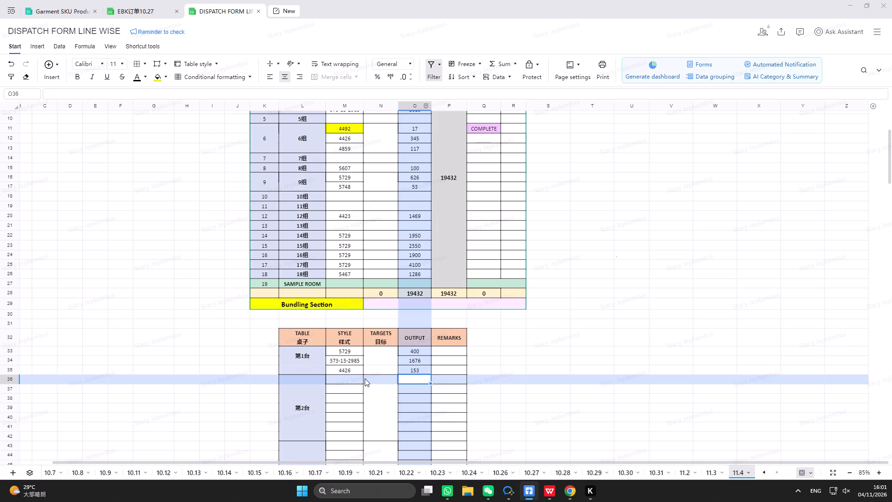
Insert one row below the bundling table's 4426 row.
{"action": "left_click", "coordinate": [352, 369]}
{"action": "left_click", "coordinate": [12, 367]}
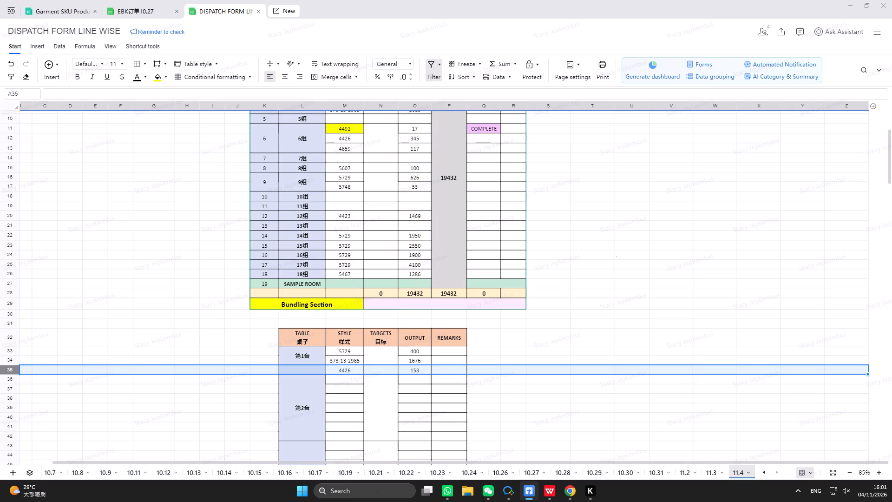
{"action": "right_click", "coordinate": [11, 372]}
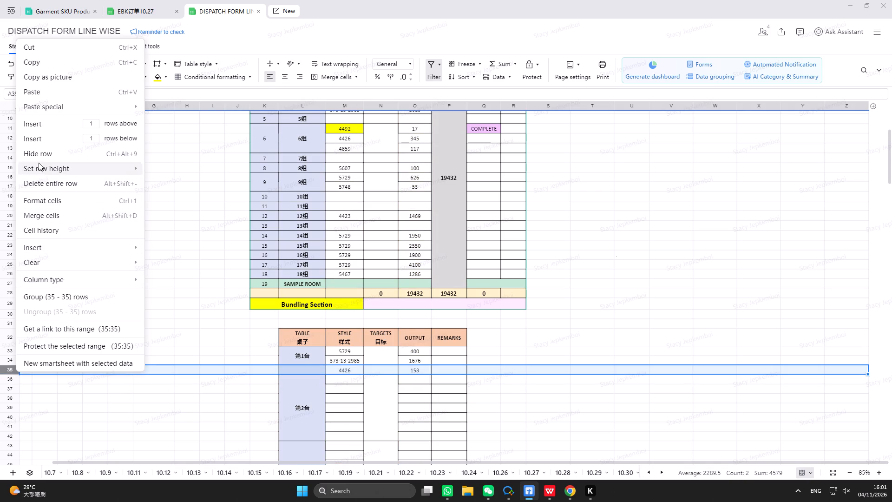
{"action": "left_click", "coordinate": [45, 145]}
{"action": "left_click", "coordinate": [49, 141]}
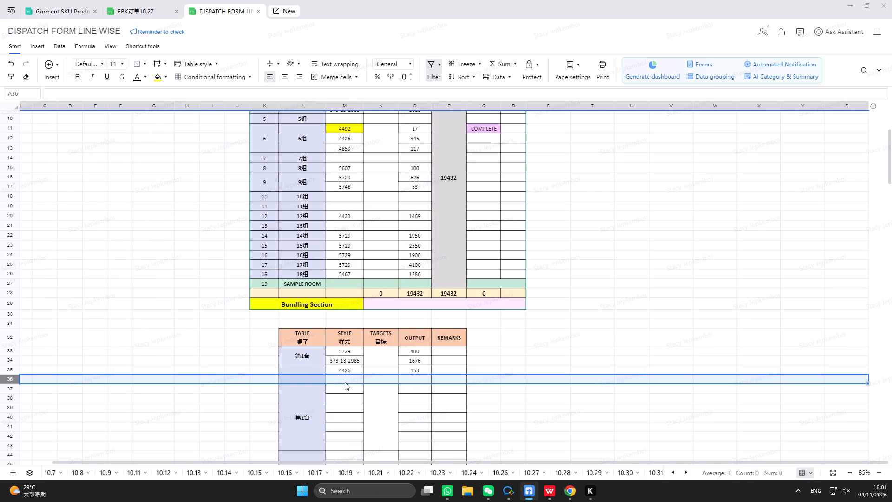
In the blank row 36 of the bundling table, enter style 4424 with output =24+60+24+24+12+23+50+44+50+45+13+50+23+11+50.
{"action": "left_click", "coordinate": [348, 375]}
{"action": "left_click", "coordinate": [352, 389]}
{"action": "left_click", "coordinate": [350, 378]}
{"action": "type", "text": "4424"}
{"action": "left_click", "coordinate": [419, 377]}
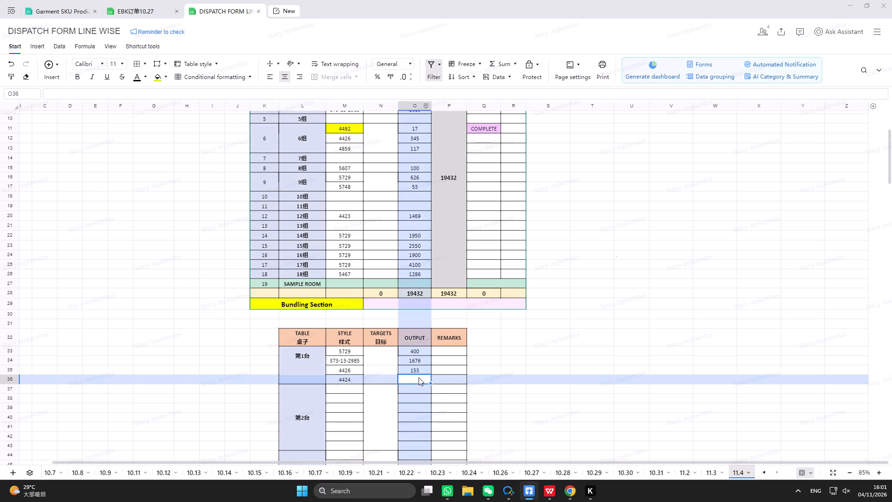
{"action": "key", "text": "equal"}
{"action": "type", "text": "24+60+24+24+12+23+50"}
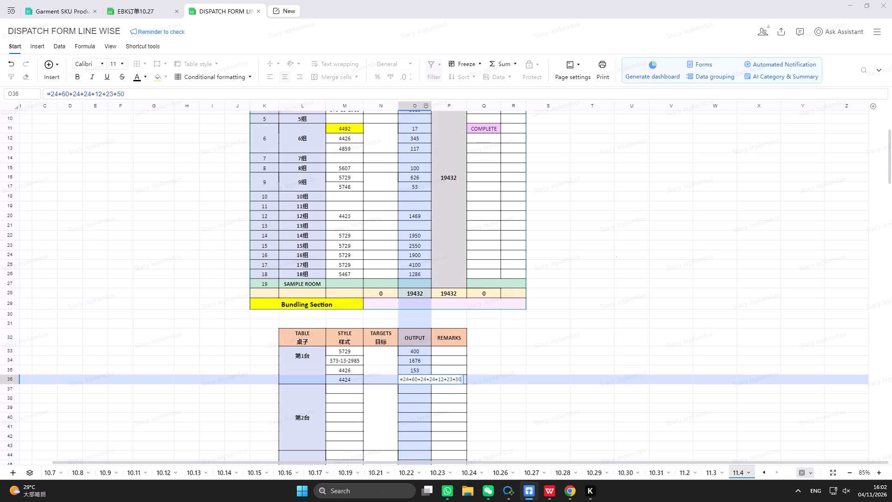
{"action": "type", "text": "+44+50+45+13+50"}
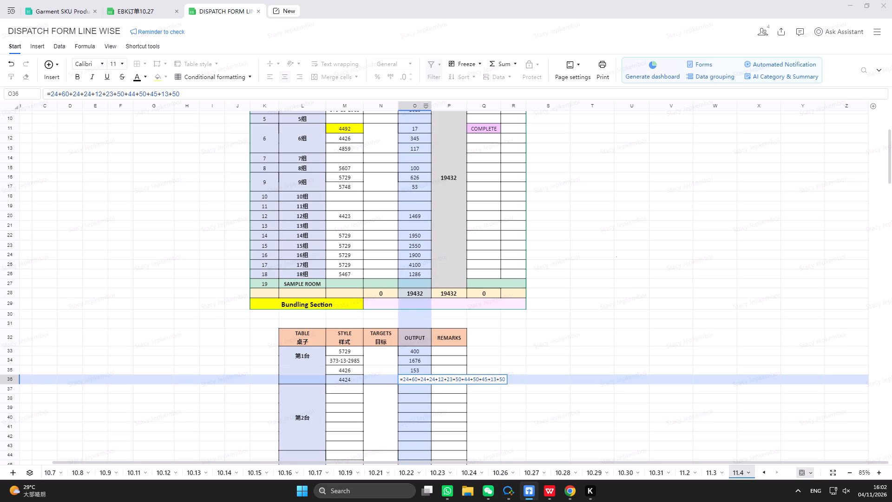
{"action": "type", "text": "+23+11+50"}
{"action": "key", "text": "Return"}
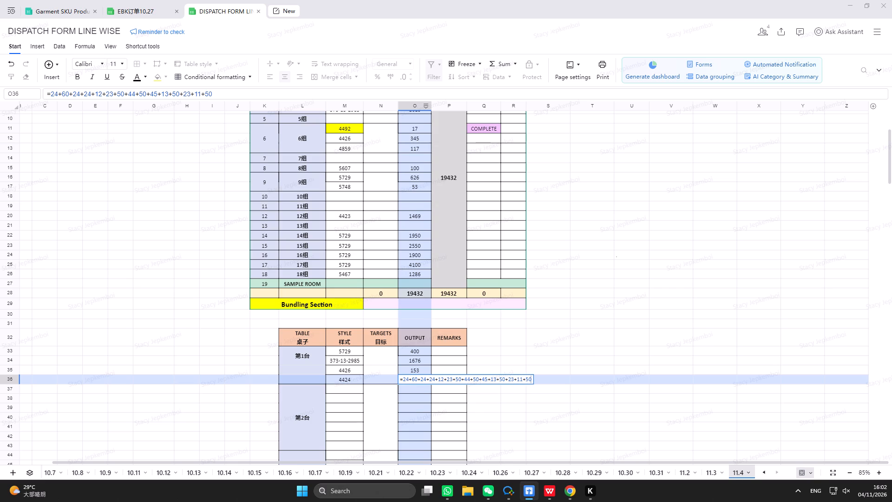
Sum the four 第1台 outputs and enter 2732 for table 1 under 04/11/2026 in the WPS Garment Bundling Tracker.
{"action": "left_click_drag", "start_coordinate": [423, 350], "coordinate": [422, 380]}
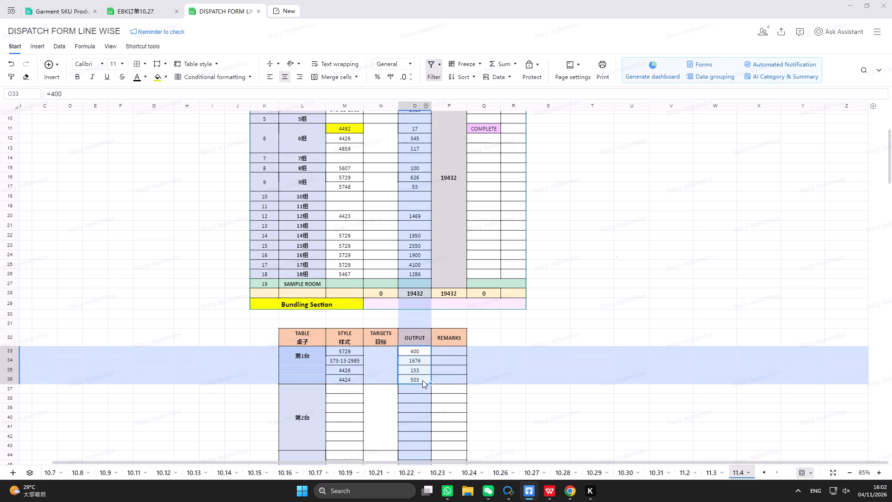
{"action": "left_click", "coordinate": [552, 491]}
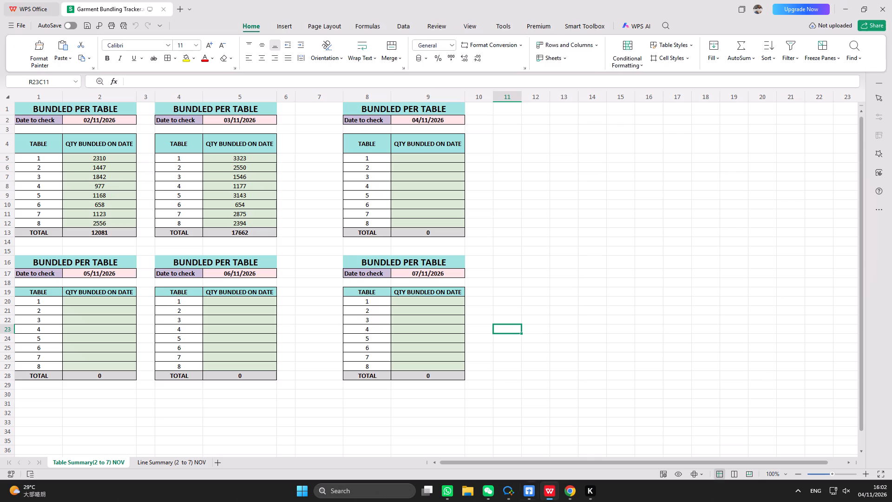
{"action": "left_click", "coordinate": [434, 159]}
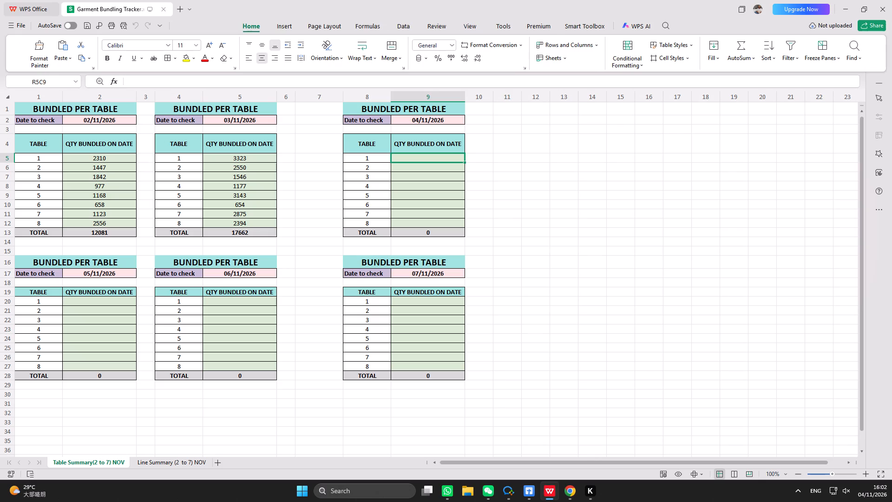
{"action": "type", "text": "2732"}
{"action": "key", "text": "Return"}
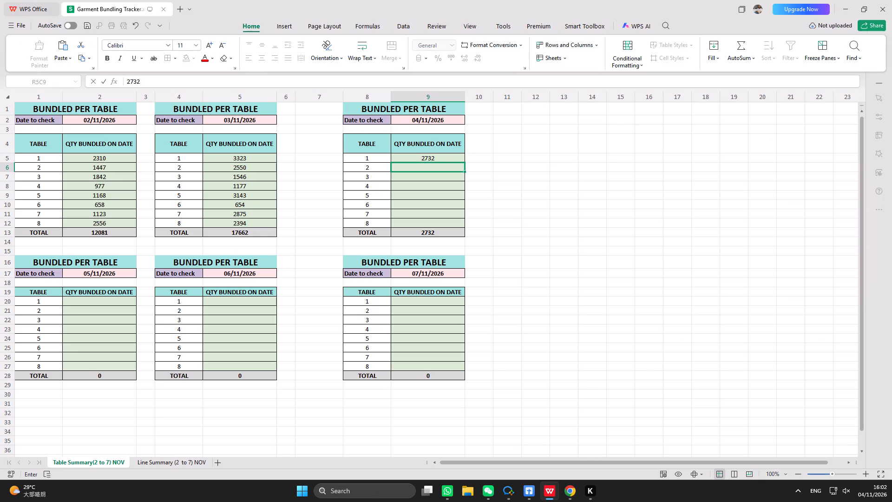
Back in the dispatch form, merge the 第1台 table-name cells across rows 33–36, and likewise its TARGETS cells.
{"action": "left_click", "coordinate": [550, 490]}
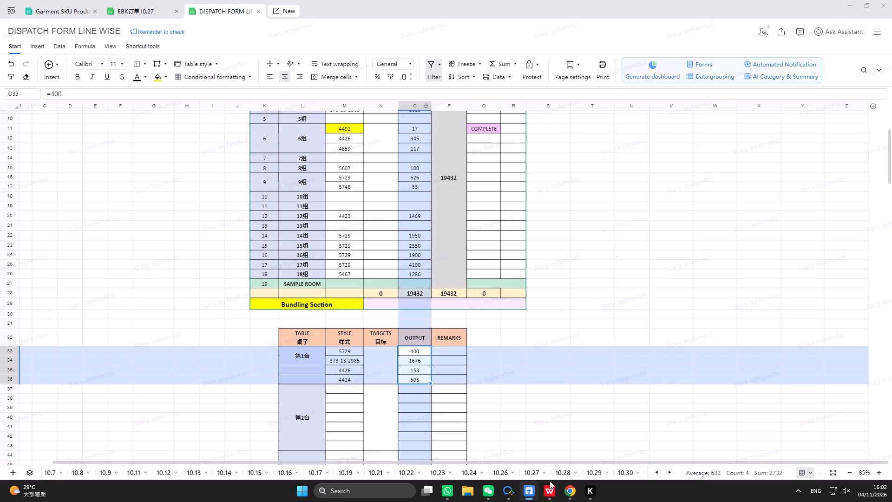
{"action": "scroll", "coordinate": [411, 381], "scroll_direction": "down", "scroll_amount": 1}
{"action": "left_click", "coordinate": [341, 351]}
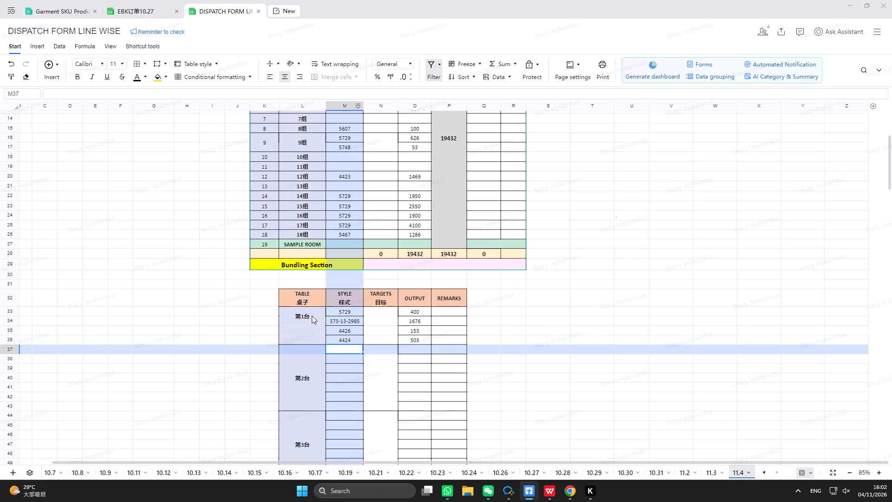
{"action": "left_click_drag", "start_coordinate": [313, 313], "coordinate": [314, 342]}
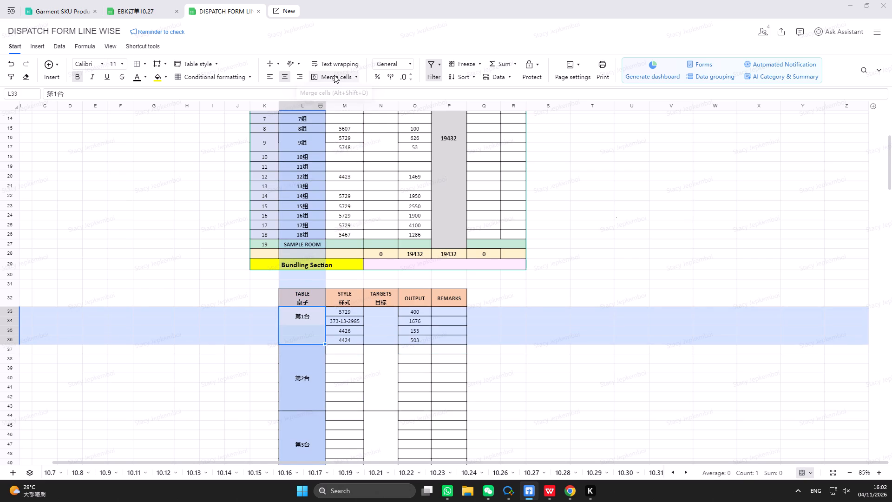
{"action": "left_click", "coordinate": [334, 75]}
{"action": "left_click_drag", "start_coordinate": [388, 312], "coordinate": [388, 338]}
{"action": "left_click", "coordinate": [338, 79]}
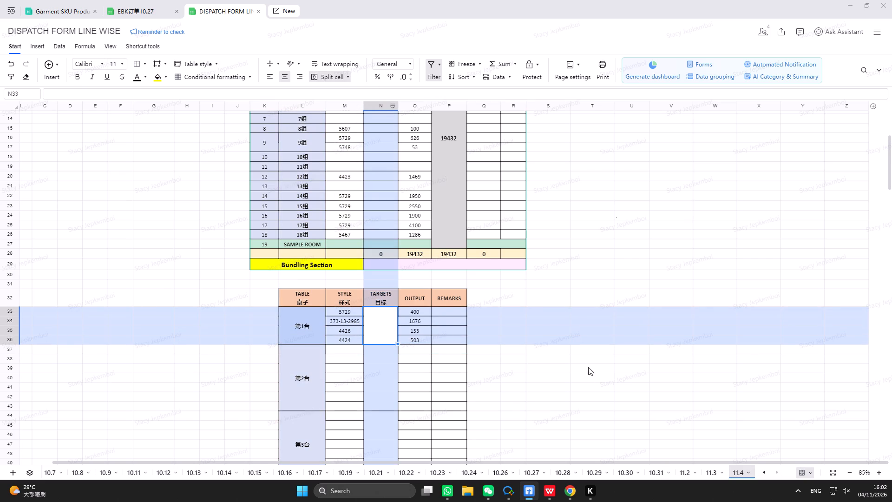
{"action": "left_click", "coordinate": [572, 399]}
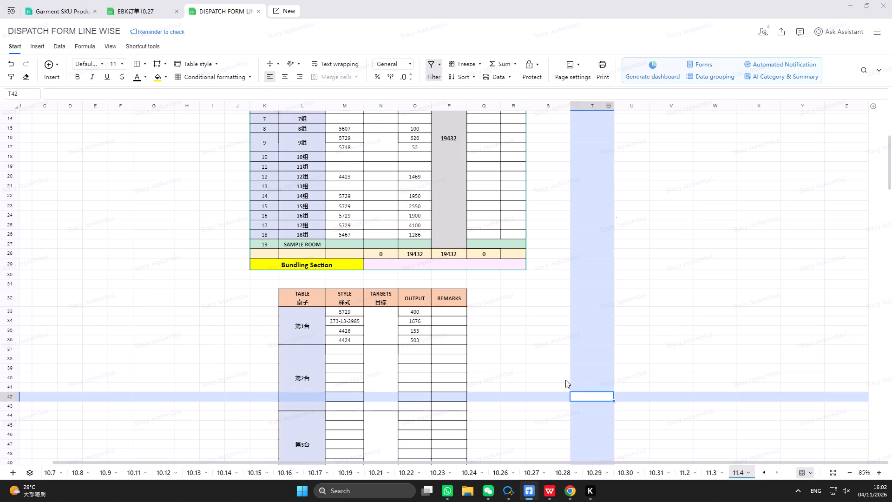
In the first row of 第2台, enter style 5729 with output =500+500+100.
{"action": "scroll", "coordinate": [490, 363], "scroll_direction": "down", "scroll_amount": 1}
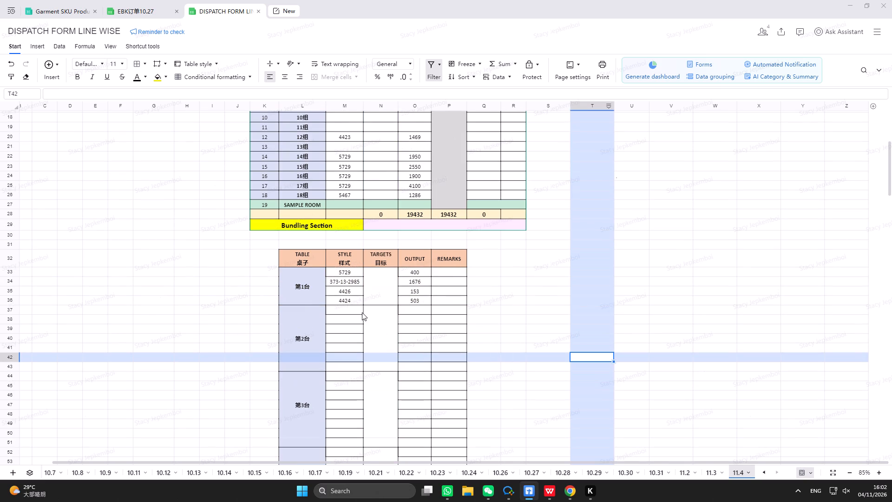
{"action": "left_click", "coordinate": [358, 310]}
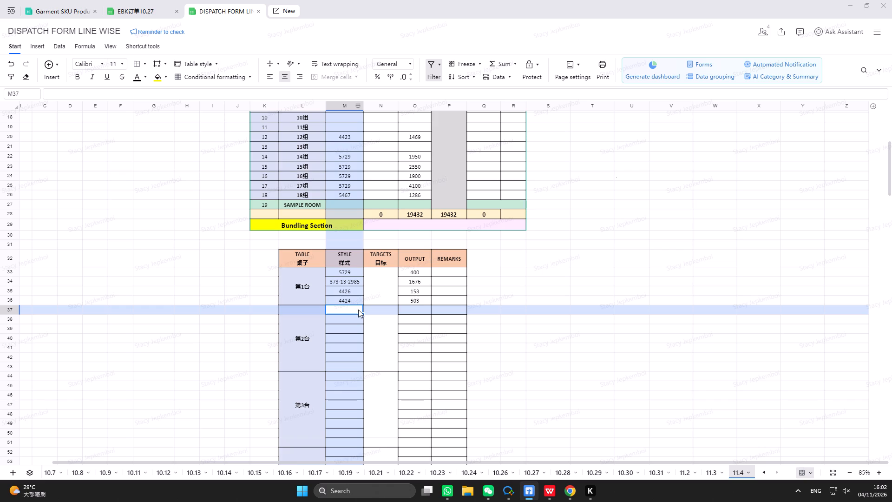
{"action": "type", "text": "5729"}
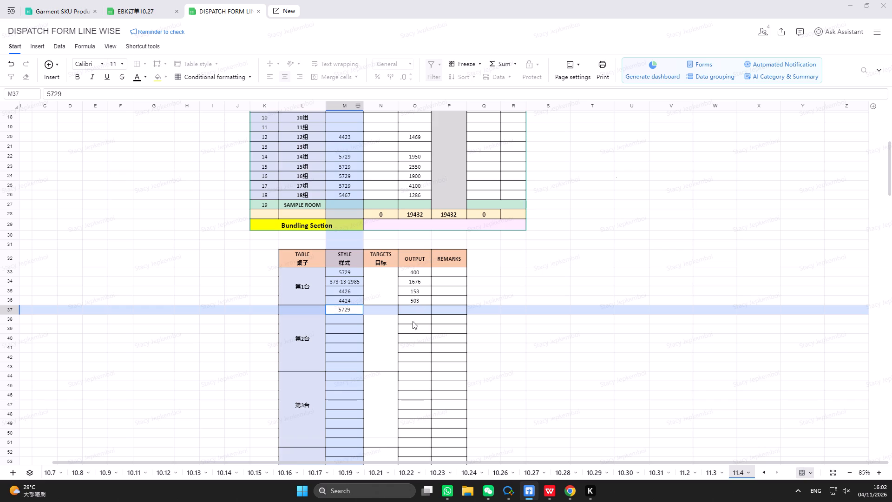
{"action": "left_click", "coordinate": [415, 312]}
{"action": "key", "text": "equal"}
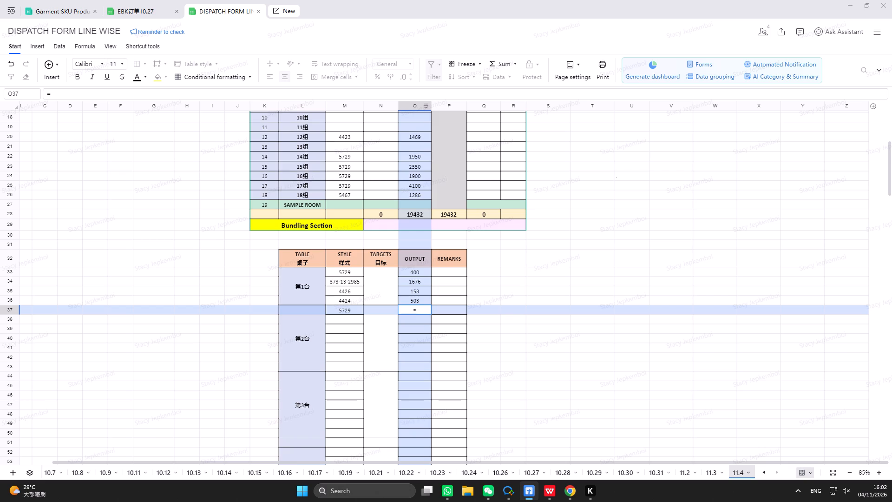
{"action": "type", "text": "500+"}
{"action": "type", "text": "500+"}
{"action": "type", "text": "100"}
{"action": "key", "text": "Return"}
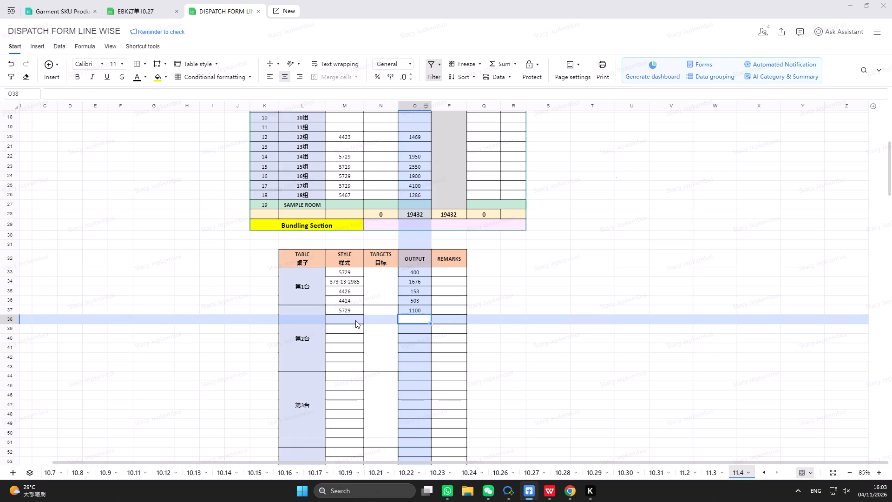
In the second row of 第2台, enter style 5745 with output =8+5+5+3+8.
{"action": "left_click", "coordinate": [355, 320]}
{"action": "type", "text": "5745"}
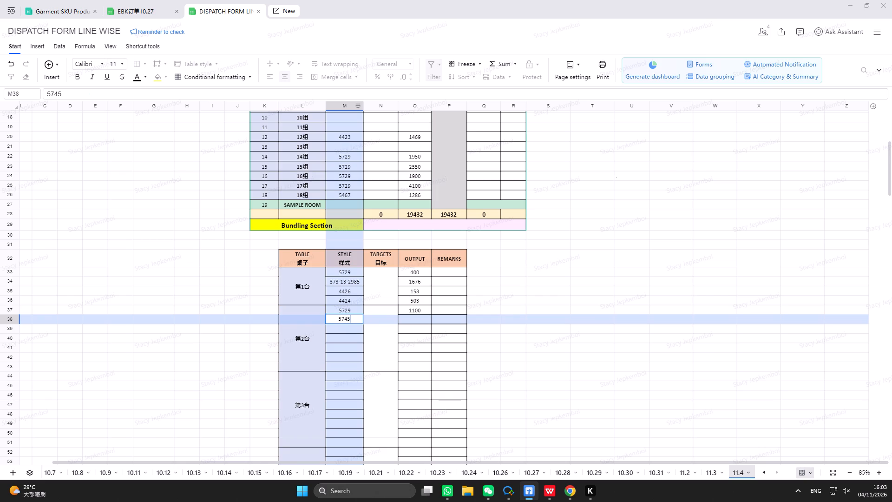
{"action": "left_click", "coordinate": [407, 319]}
{"action": "key", "text": "equal"}
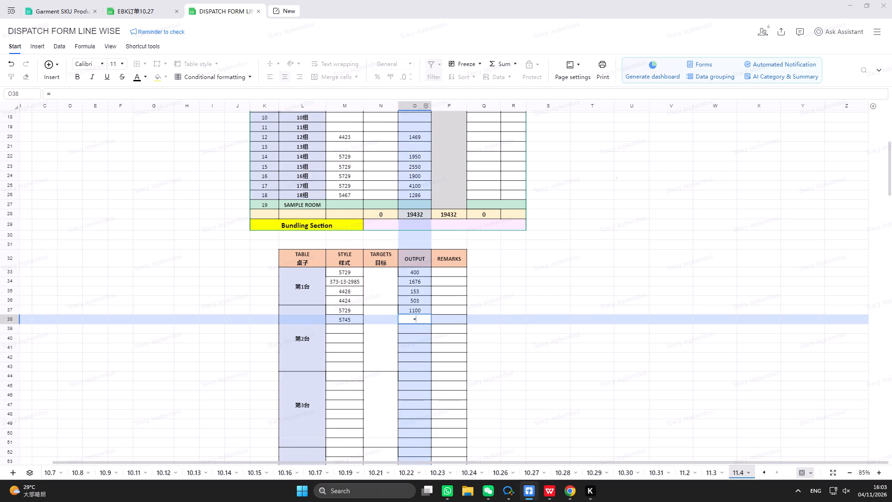
{"action": "type", "text": "8+50"}
{"action": "key", "text": "BackSpace"}
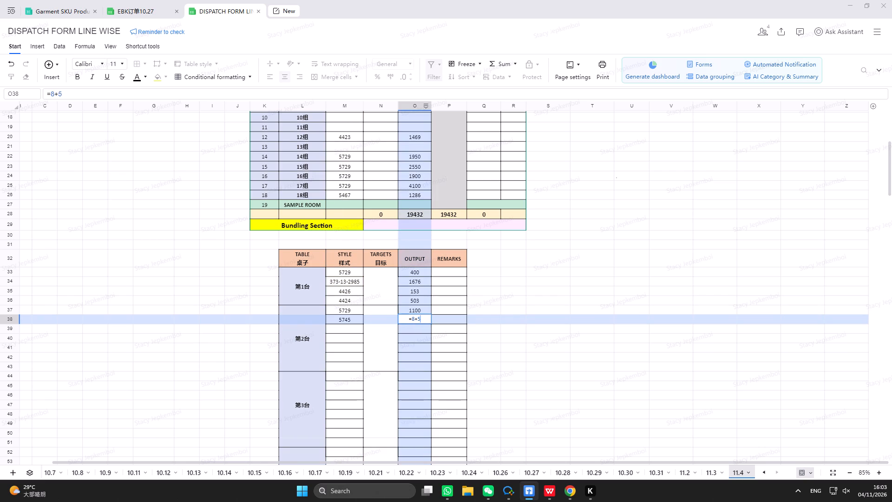
{"action": "type", "text": "+5+3+8"}
{"action": "key", "text": "Return"}
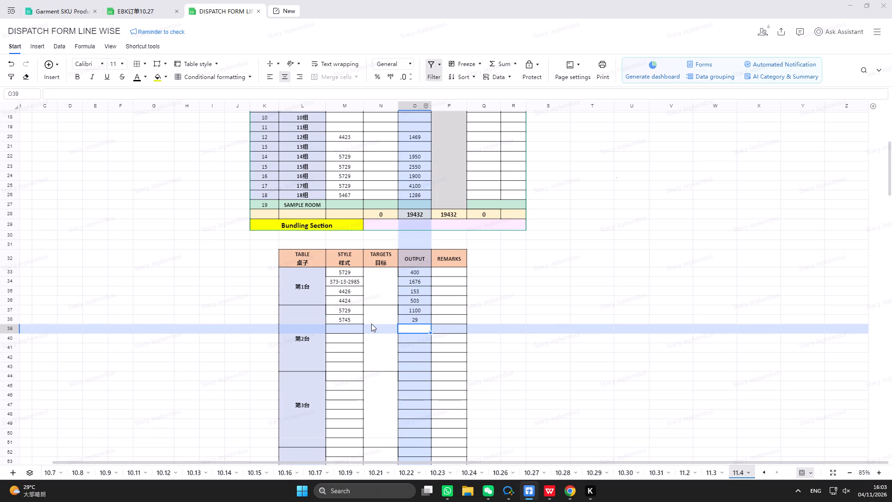
In the third row of 第2台, enter style 5467 with output =23+17+30+17+30+4+30+12+4+30.
{"action": "left_click", "coordinate": [357, 328]}
{"action": "type", "text": "5467"}
{"action": "left_click", "coordinate": [416, 330]}
{"action": "key", "text": "equal"}
{"action": "type", "text": "23+17+30+17+30+4+30+12+4+30"}
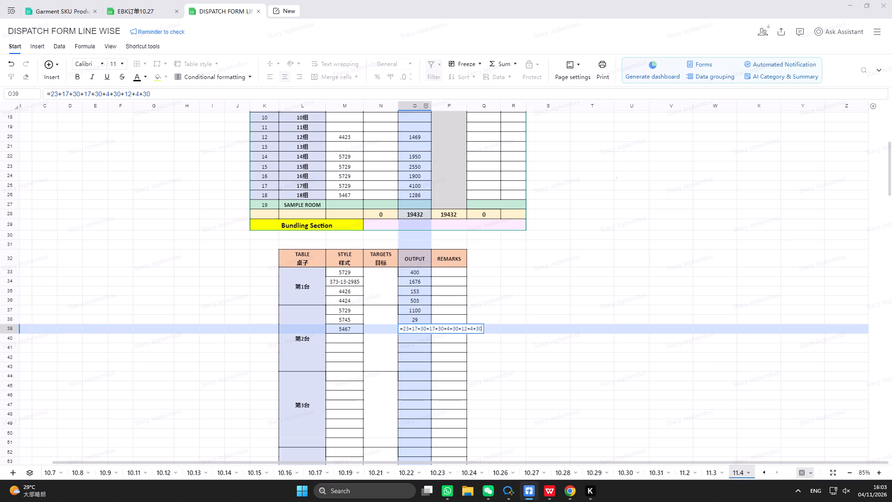
{"action": "key", "text": "Return"}
In the fourth row of 第2台, enter style 4424 with output =16+6+32+6+50+34+3+14+39+29+40+19+35+20+35+24+11+19.
{"action": "left_click", "coordinate": [345, 333]}
{"action": "left_click", "coordinate": [346, 336]}
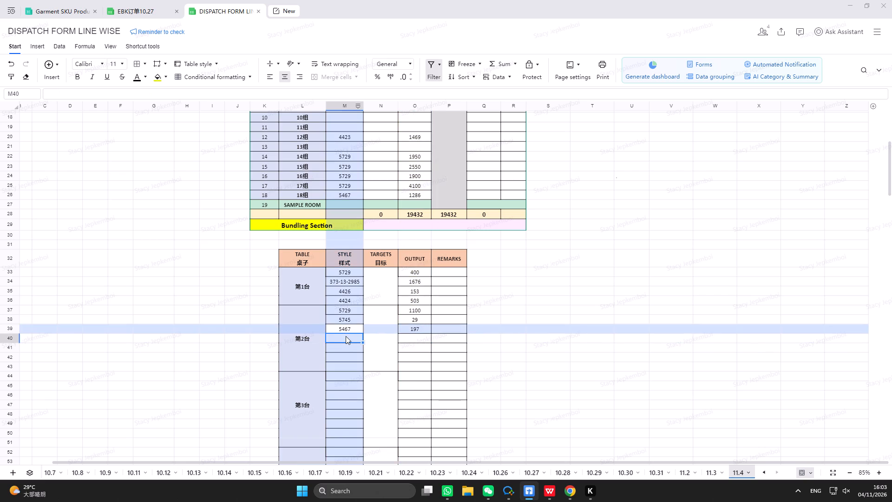
{"action": "type", "text": "4424"}
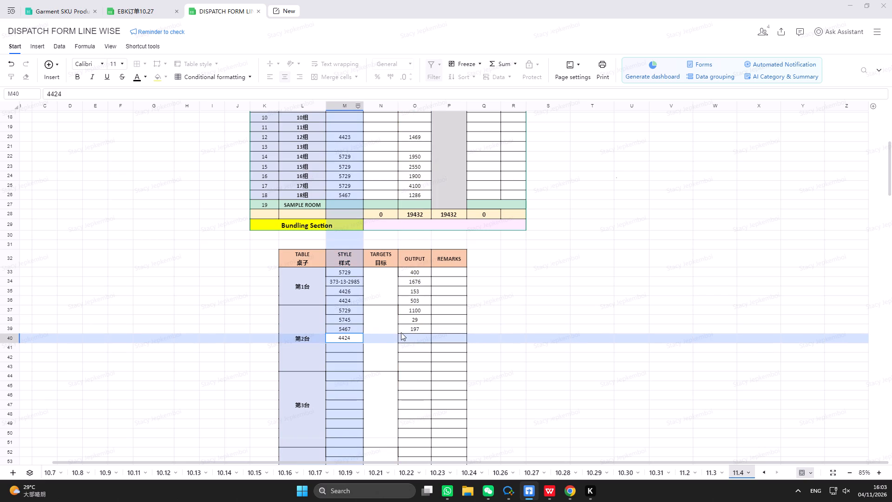
{"action": "left_click", "coordinate": [407, 337]}
{"action": "key", "text": "equal"}
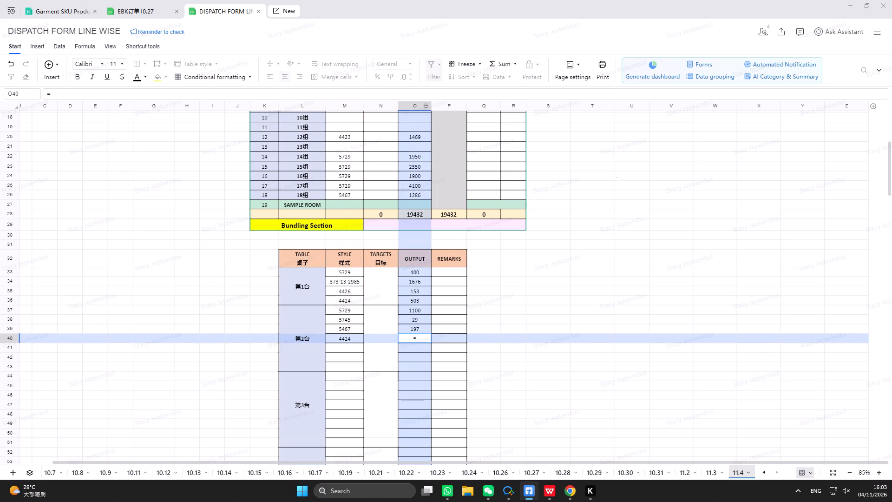
{"action": "type", "text": "16"}
{"action": "type", "text": "+6+32+6+50+34"}
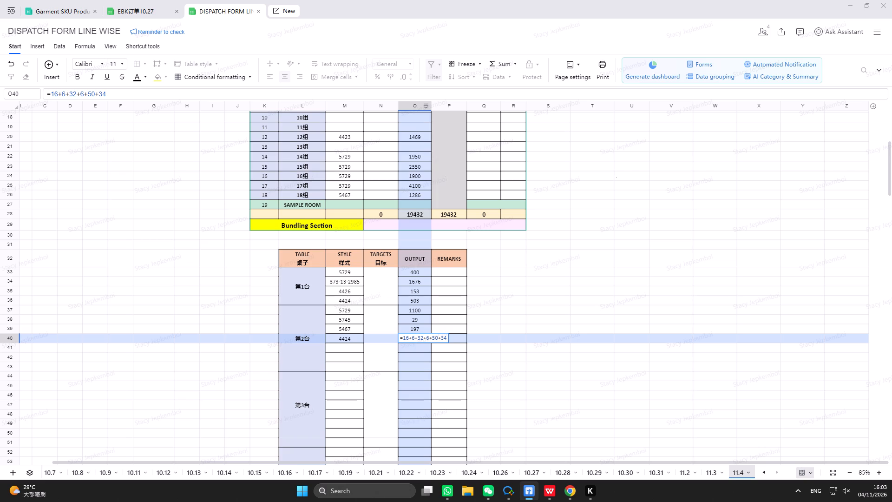
{"action": "type", "text": "+3+14+39+29+40+19"}
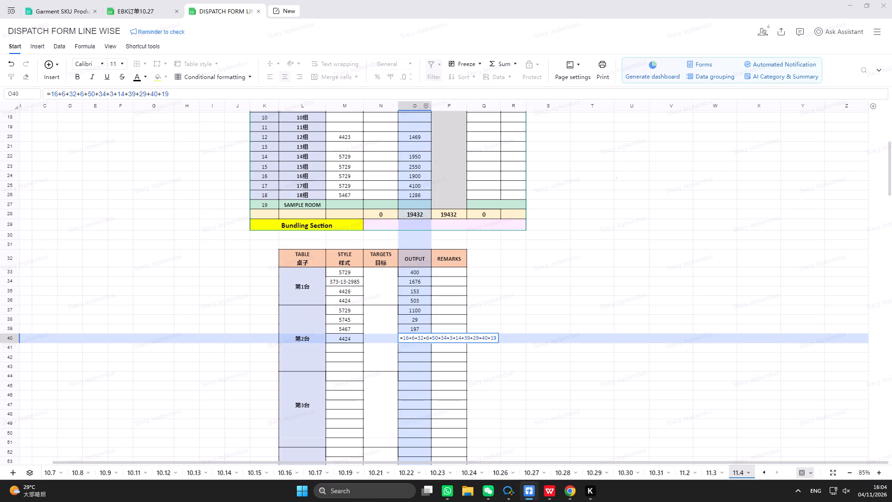
{"action": "type", "text": "+35+20+35+24+"}
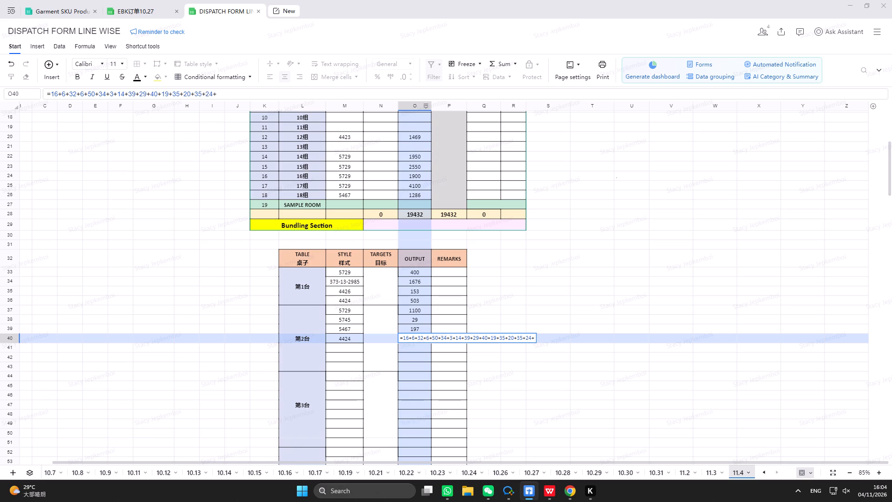
{"action": "type", "text": "1+19"}
{"action": "key", "text": "BackSpace"}
{"action": "key", "text": "BackSpace"}
{"action": "key", "text": "BackSpace"}
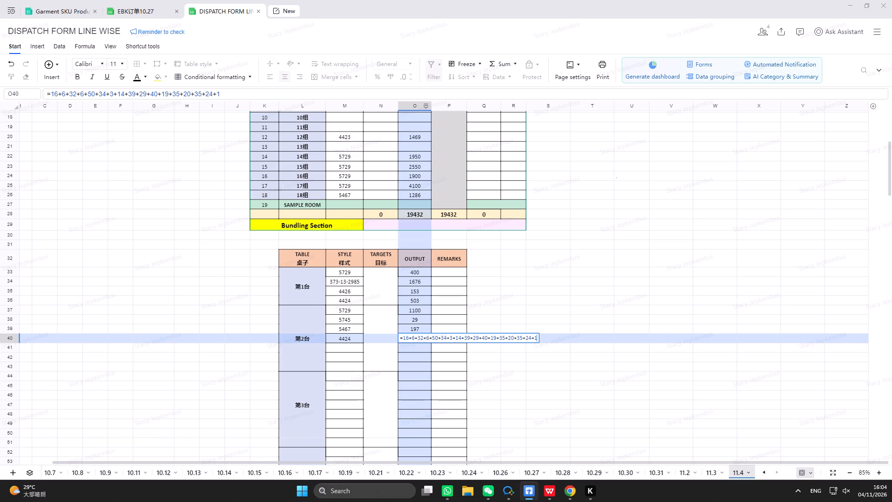
{"action": "type", "text": "1+19"}
{"action": "key", "text": "Return"}
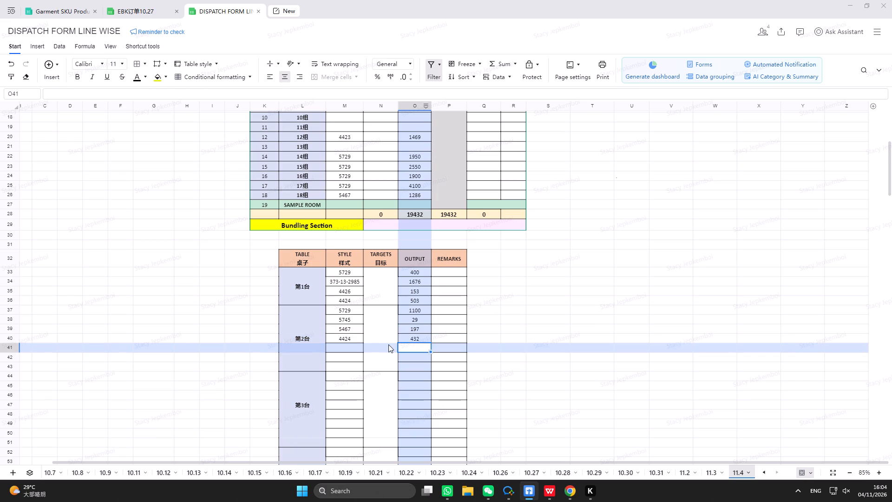
Total the 第2台 outputs and enter 1758 for table 2 under 04/11/2026 in the Garment Bundling Tracker.
{"action": "left_click_drag", "start_coordinate": [423, 312], "coordinate": [424, 336]}
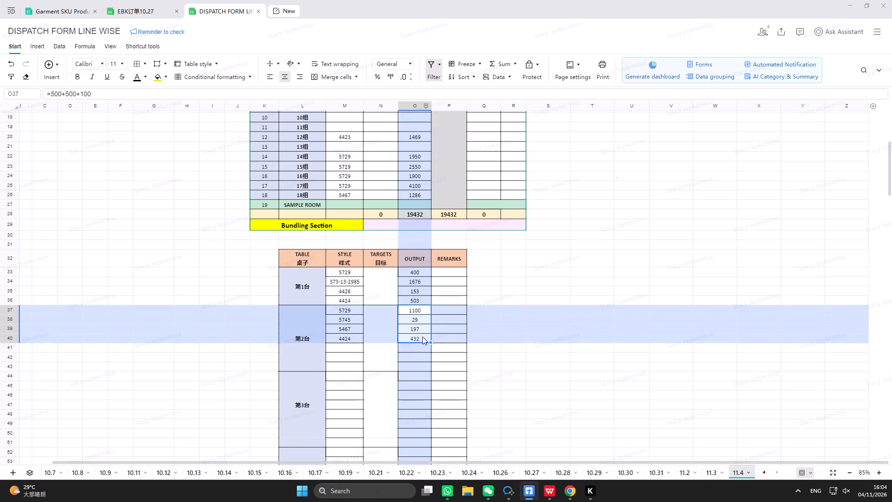
{"action": "left_click", "coordinate": [548, 494]}
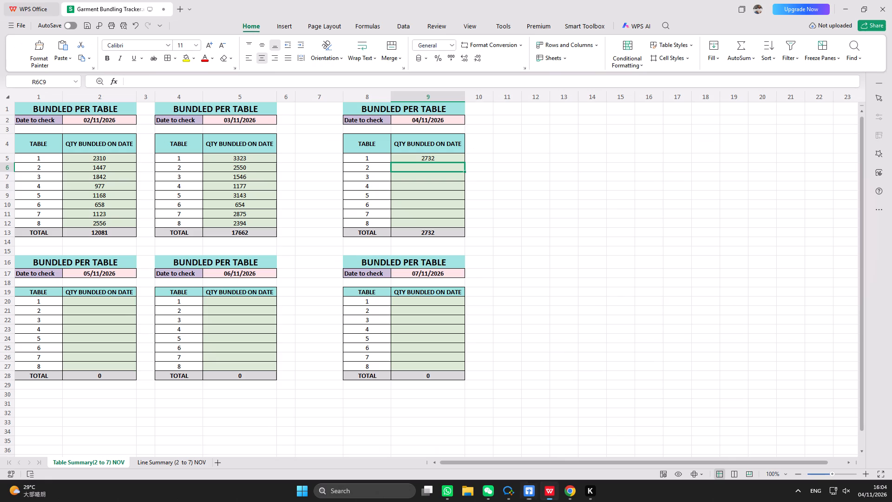
{"action": "left_click", "coordinate": [436, 178]}
{"action": "left_click", "coordinate": [437, 172]}
{"action": "left_click", "coordinate": [438, 165]}
{"action": "type", "text": "1758"}
{"action": "key", "text": "Return"}
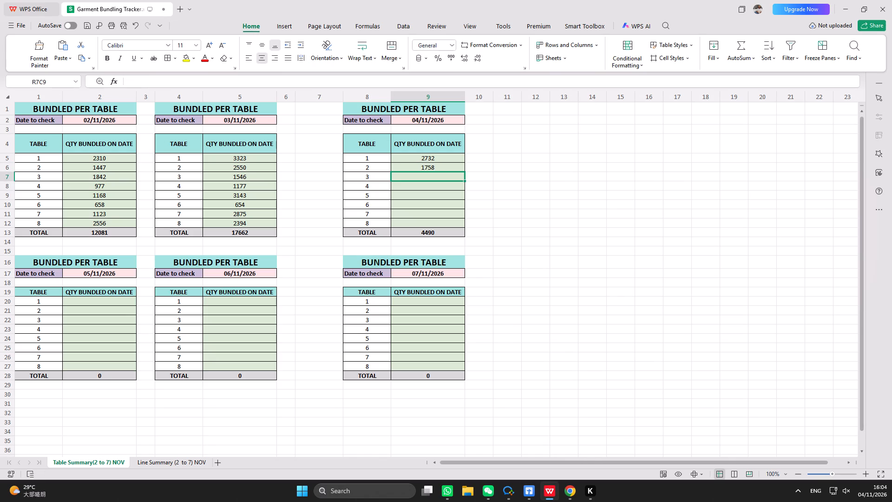
Back in the dispatch form, enter style 5467 with output =20+30+30+20+30+30+12+13+3 in the first row of 第3台.
{"action": "left_click", "coordinate": [555, 491]}
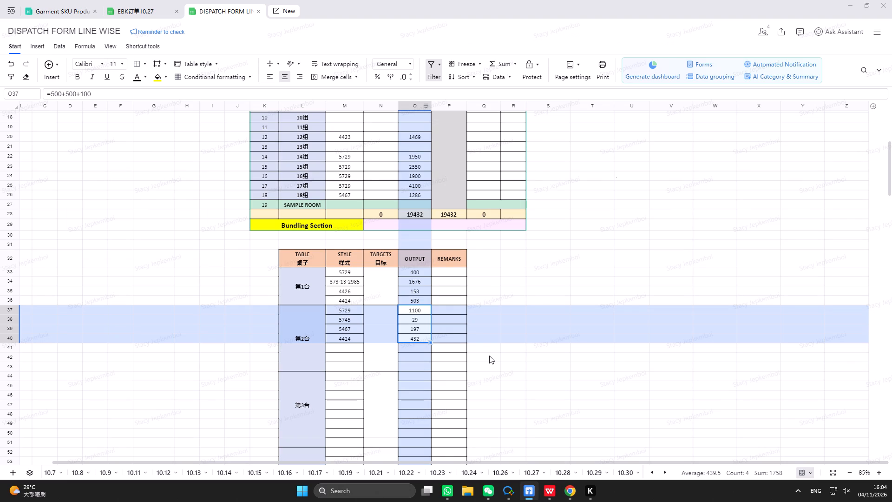
{"action": "left_click", "coordinate": [351, 379]}
{"action": "type", "text": "5497"}
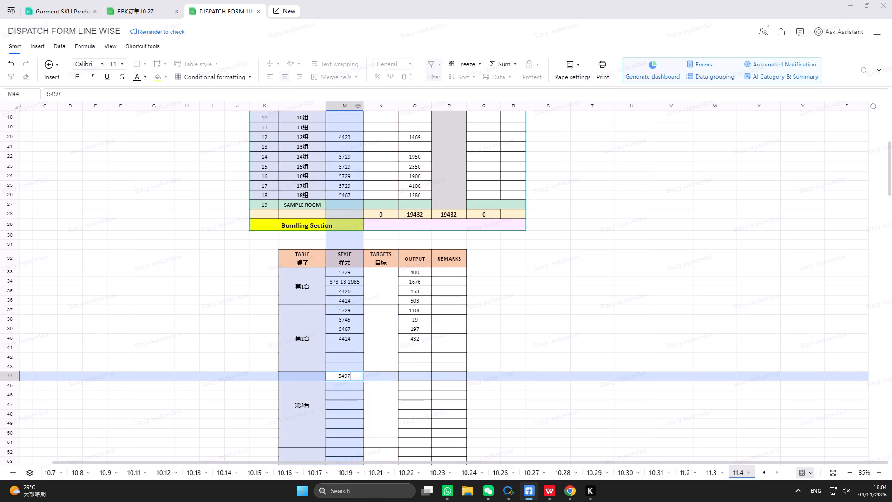
{"action": "key", "text": "BackSpace"}
{"action": "key", "text": "BackSpace"}
{"action": "type", "text": "67"}
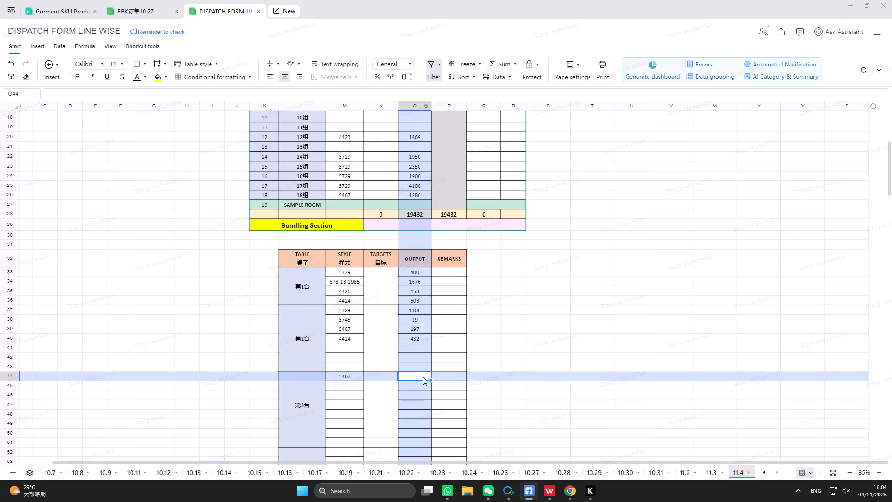
{"action": "key", "text": "equal"}
{"action": "type", "text": "20+"}
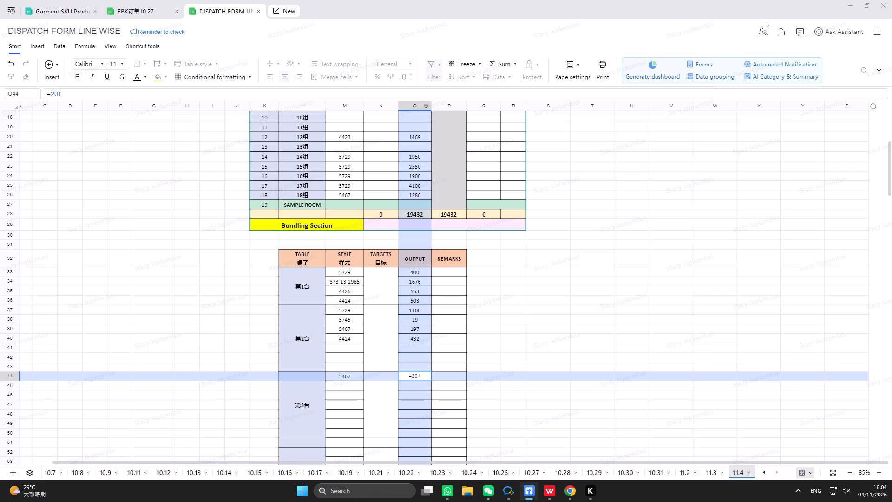
{"action": "type", "text": "30+30"}
{"action": "type", "text": "+20+30+30+12+13+3"}
{"action": "key", "text": "Return"}
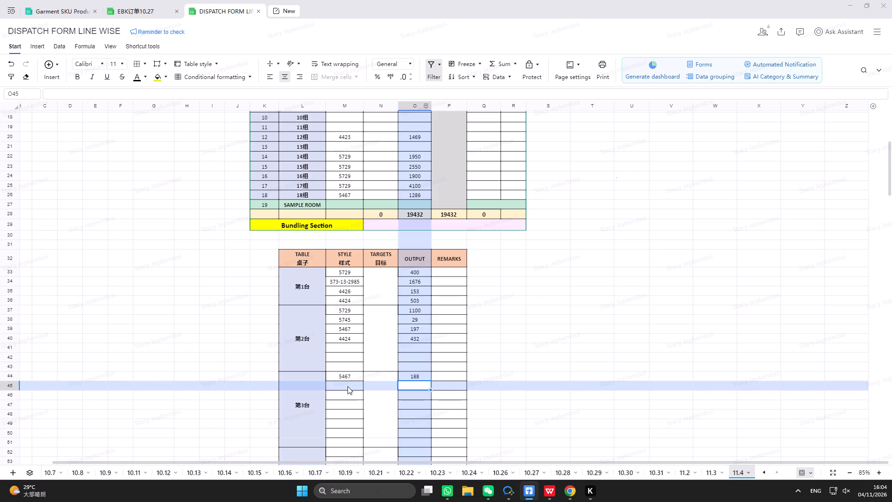
In the second row of 第3台, enter style 4424 with output =12+42+30+36+42+18.
{"action": "left_click", "coordinate": [348, 386]}
{"action": "type", "text": "4424"}
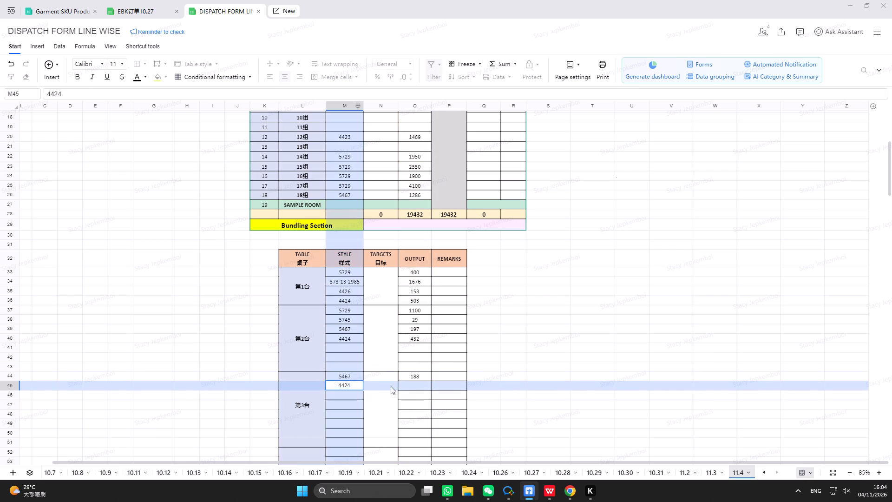
{"action": "left_click", "coordinate": [407, 386]}
{"action": "key", "text": "equal"}
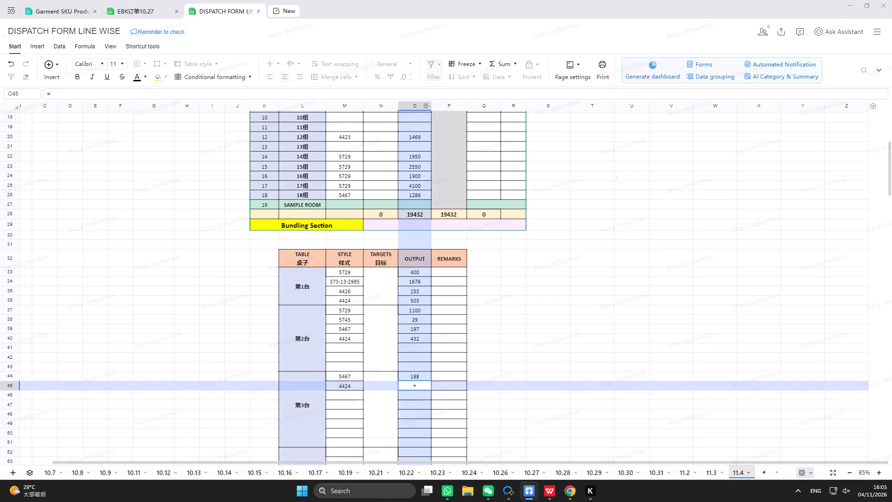
{"action": "type", "text": "12+42+30+36+"}
{"action": "type", "text": "42+18"}
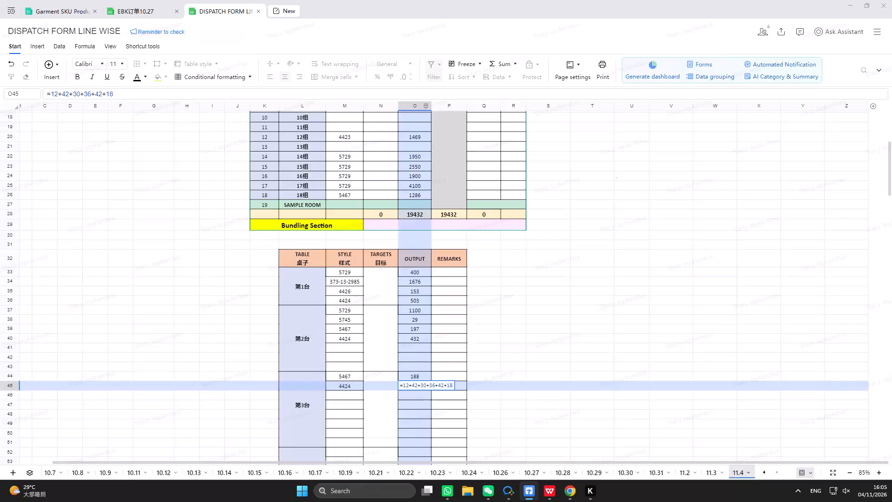
{"action": "key", "text": "Return"}
In the third row of 第3台, enter style 5729 with output =150+50+60+350+26.
{"action": "left_click", "coordinate": [346, 395]}
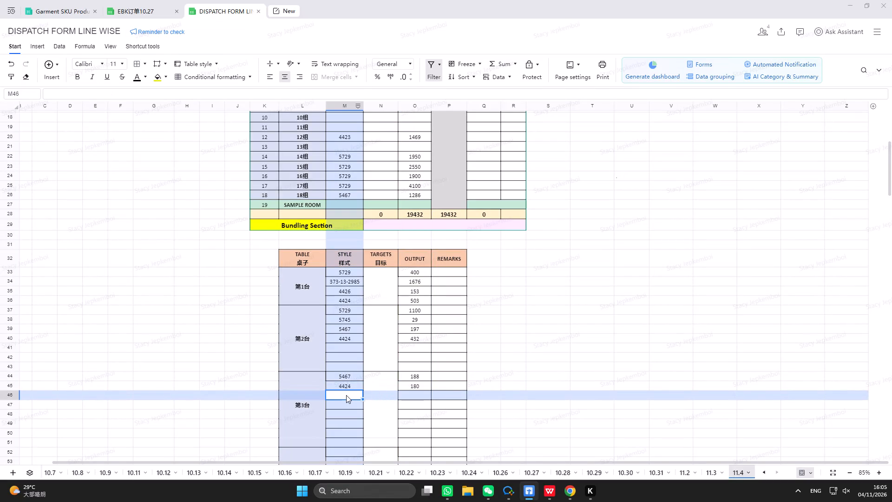
{"action": "type", "text": "5729"}
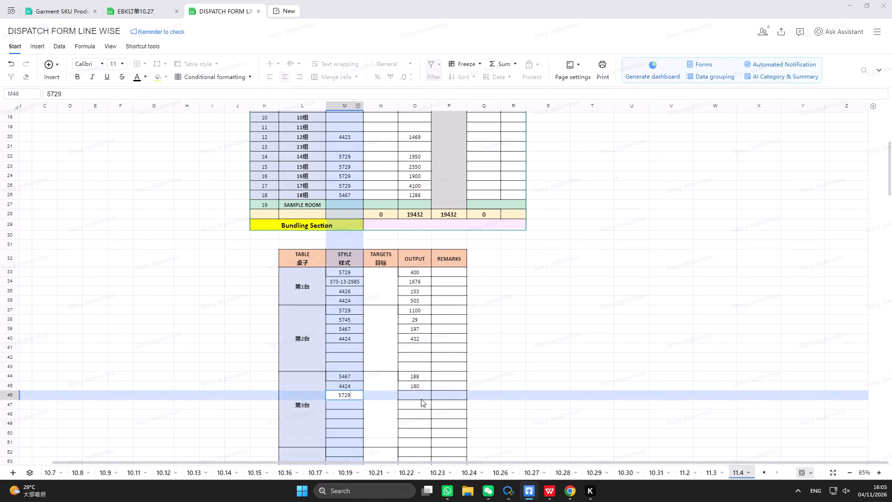
{"action": "left_click", "coordinate": [421, 399]}
{"action": "key", "text": "equal"}
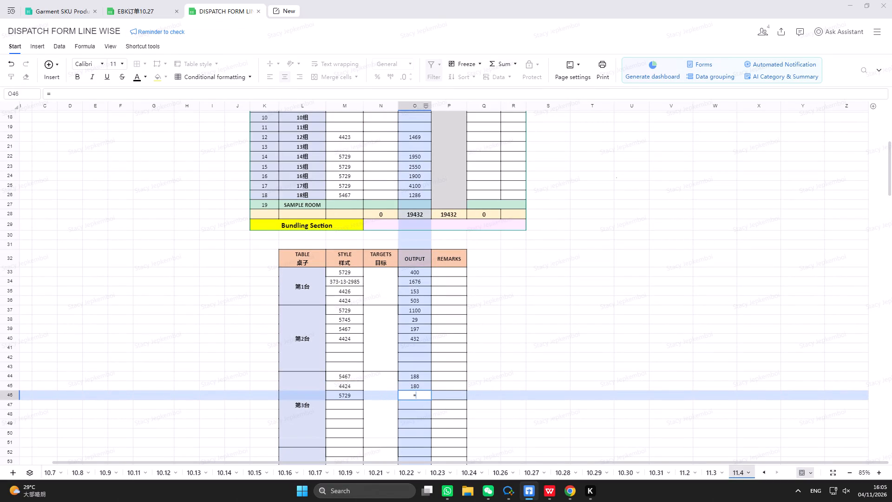
{"action": "type", "text": "10"}
{"action": "key", "text": "BackSpace"}
{"action": "type", "text": "50"}
{"action": "key", "text": "plus"}
{"action": "type", "text": "50+60+"}
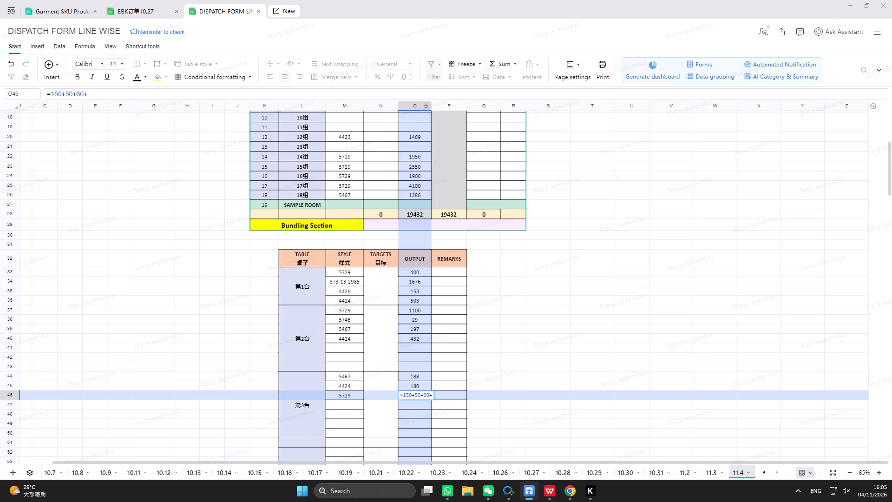
{"action": "type", "text": "350+26"}
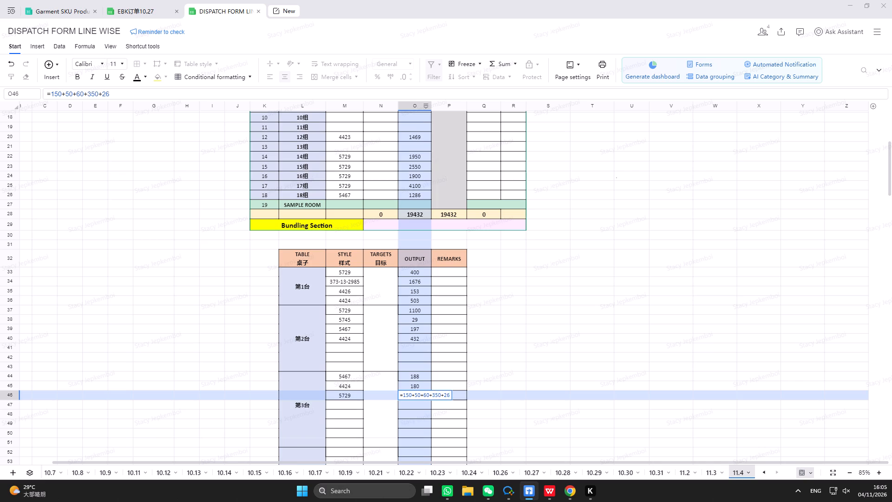
{"action": "key", "text": "Return"}
In the fourth row of 第3台, enter style 4859 with output =14+19+25+30+11+29+13+30.
{"action": "left_click", "coordinate": [349, 401]}
{"action": "type", "text": "4859"}
{"action": "left_click", "coordinate": [416, 404]}
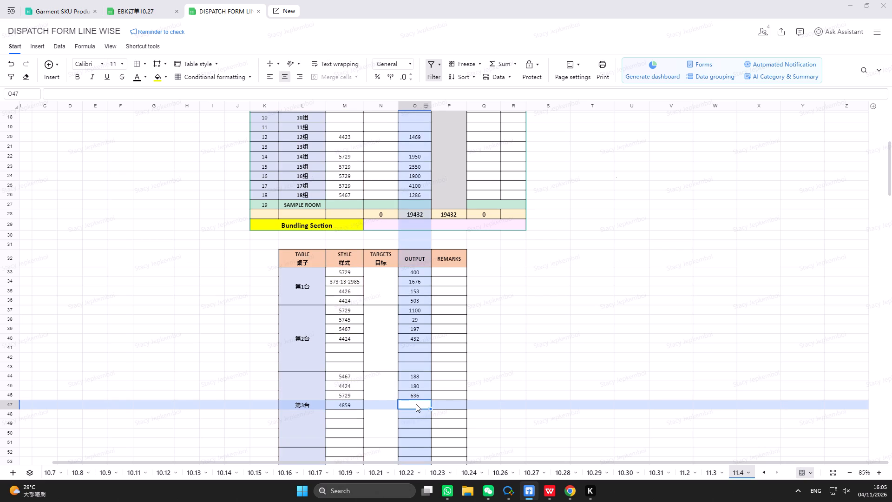
{"action": "key", "text": "equal"}
{"action": "type", "text": "14+19"}
{"action": "type", "text": "+25+30+11+29+13+30"}
{"action": "key", "text": "Return"}
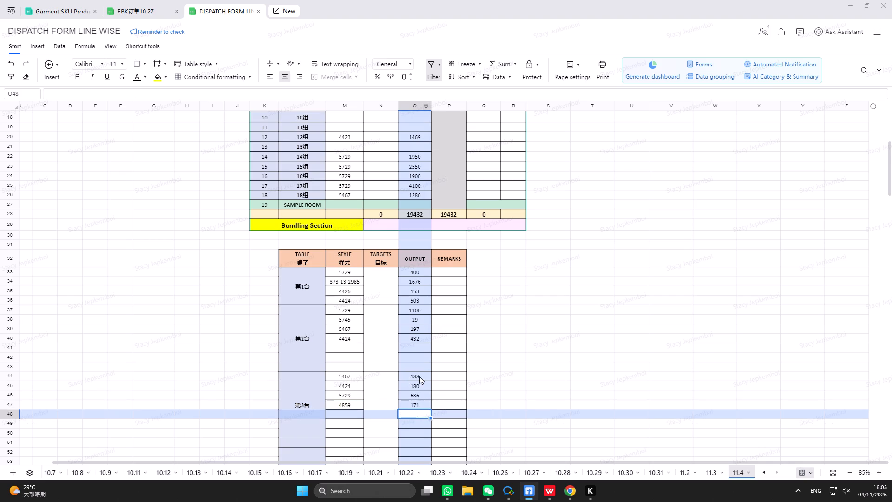
Total the 第3台 outputs and enter 1175 for table 3 under 04/11/2026 in the Garment Bundling Tracker.
{"action": "left_click_drag", "start_coordinate": [419, 376], "coordinate": [419, 402]}
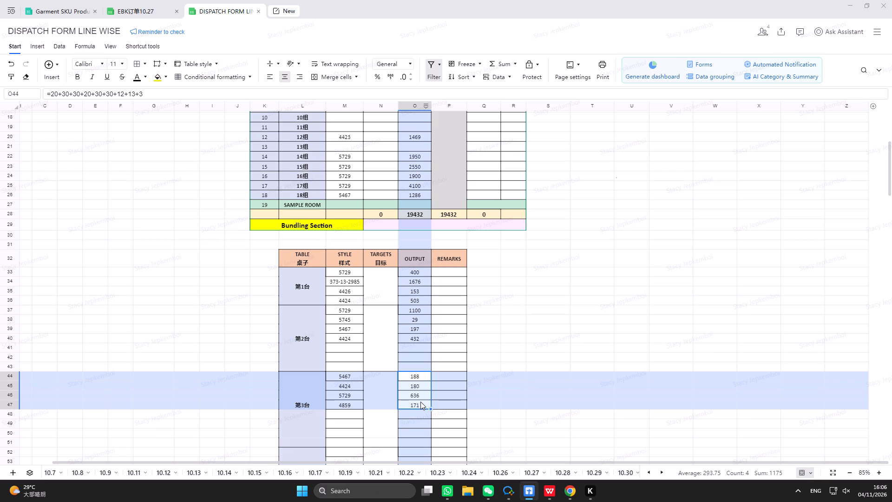
{"action": "left_click", "coordinate": [554, 487]}
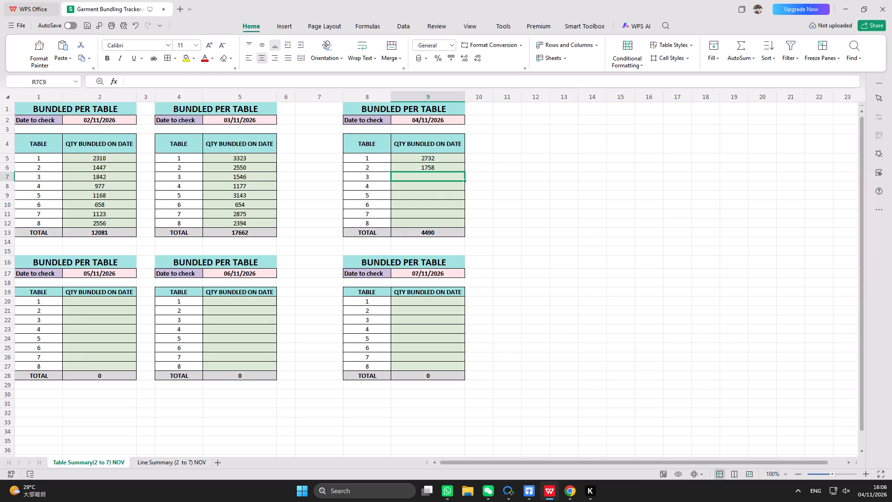
{"action": "left_click", "coordinate": [419, 184]}
{"action": "left_click", "coordinate": [424, 175]}
{"action": "type", "text": "1175"}
{"action": "key", "text": "Return"}
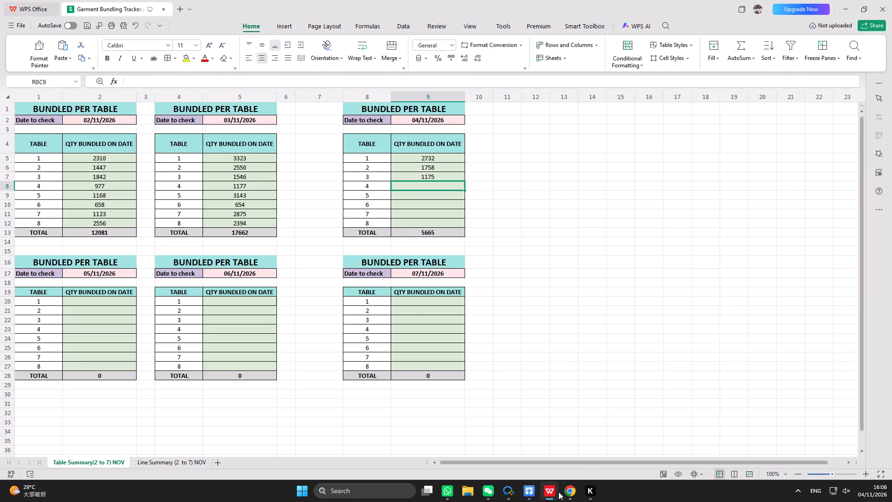
Back in the dispatch form, enter style 5467 with output =150+24+30+15+60+4+15+2+60 in the first row of 第4台.
{"action": "left_click", "coordinate": [554, 492]}
{"action": "scroll", "coordinate": [470, 317], "scroll_direction": "down", "scroll_amount": 4}
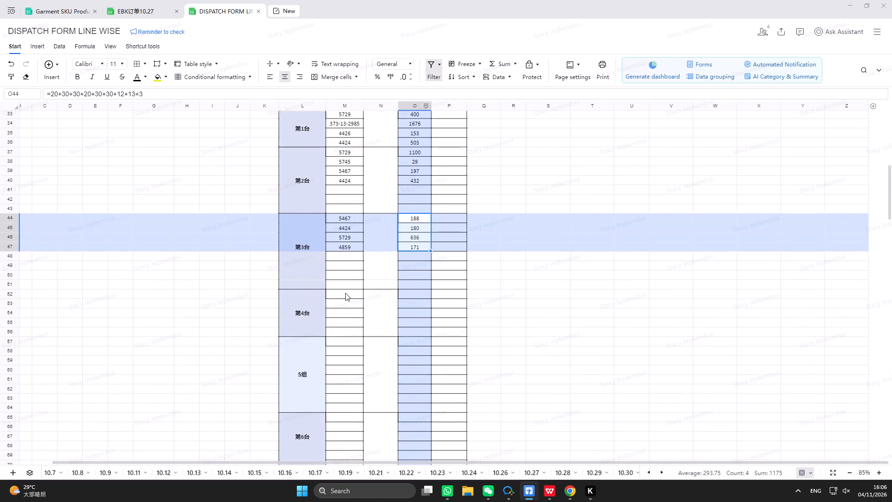
{"action": "left_click", "coordinate": [345, 293]}
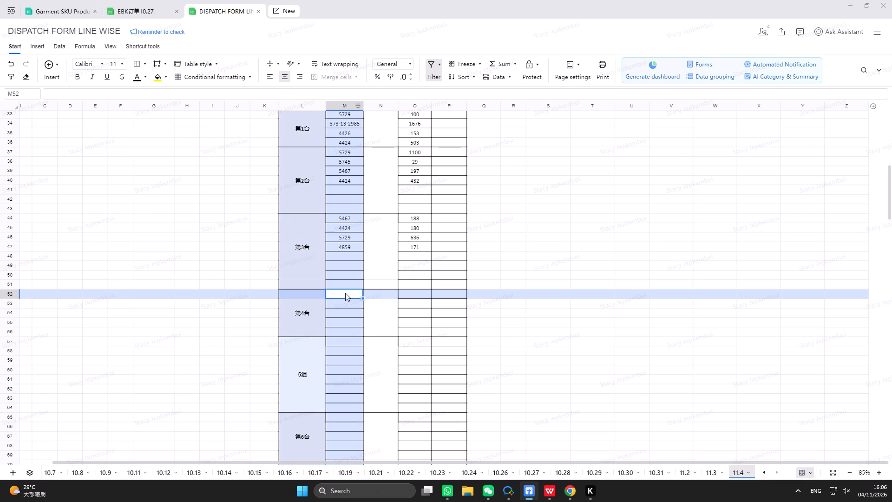
{"action": "type", "text": "5467"}
{"action": "left_click", "coordinate": [411, 294]}
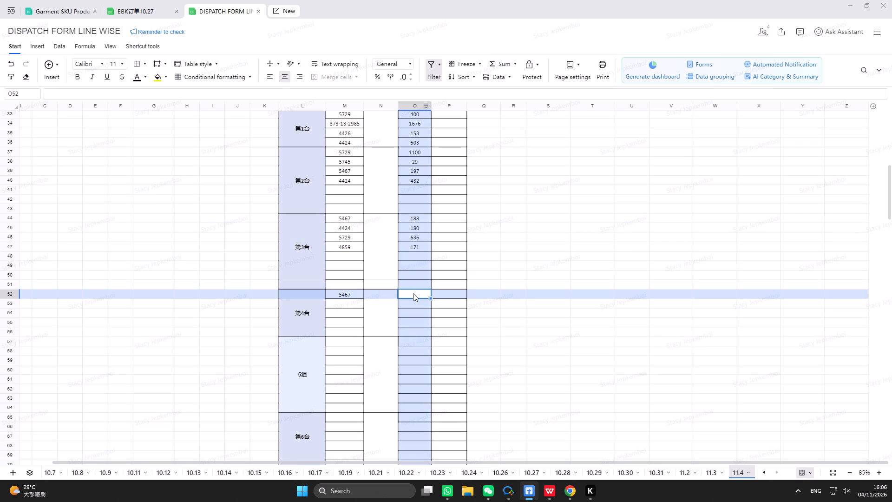
{"action": "key", "text": "equal"}
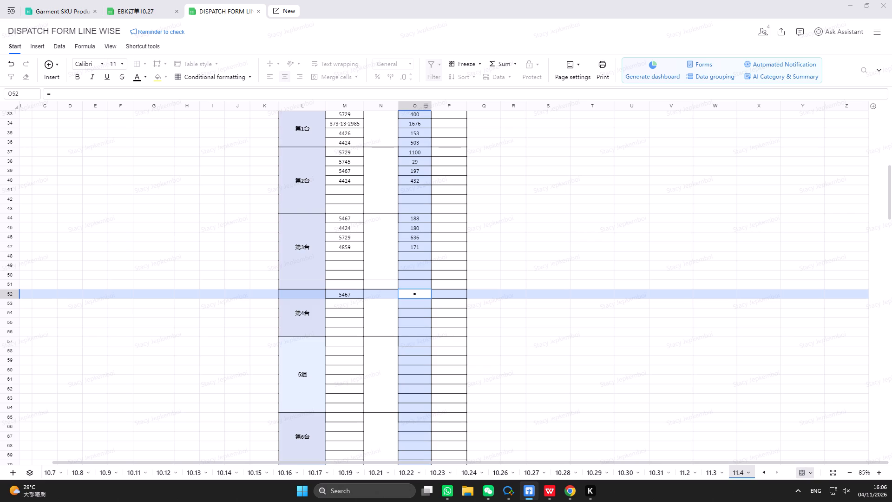
{"action": "type", "text": "150+24"}
{"action": "type", "text": "+30+15+60+4"}
{"action": "type", "text": "+15+2"}
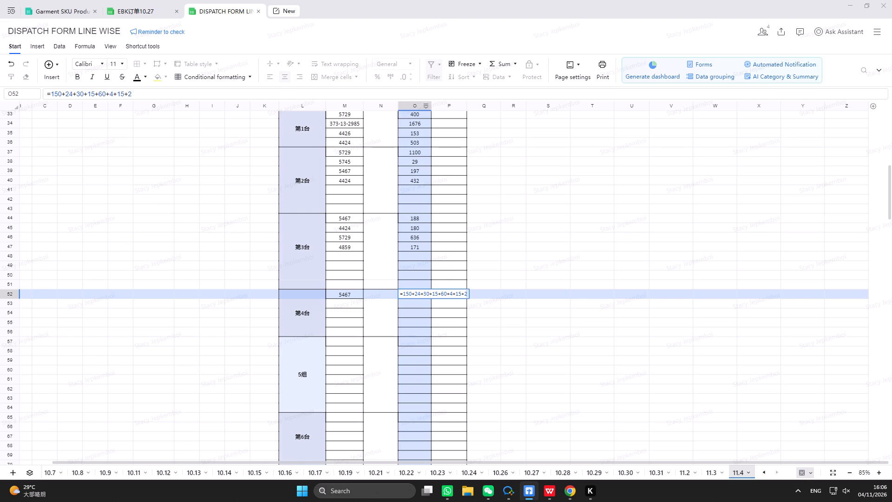
{"action": "type", "text": "+60"}
{"action": "key", "text": "Return"}
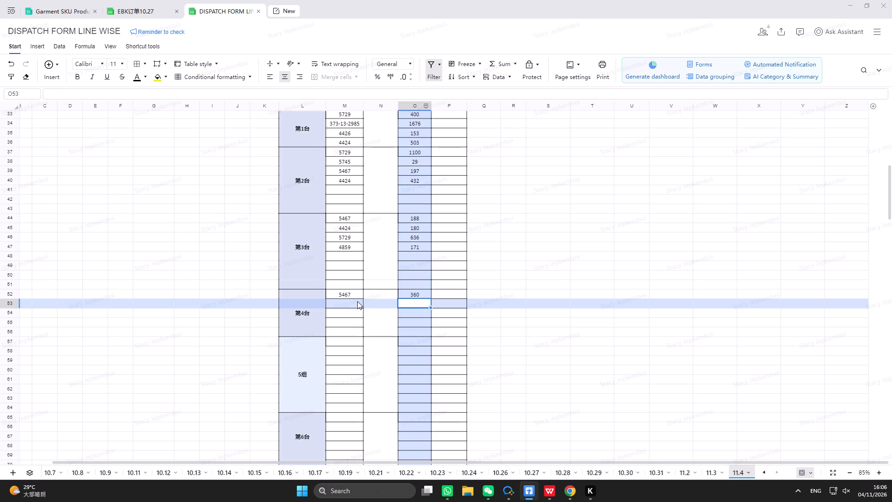
In the second row of 第4台, enter style 4423 with output =29+32+24+20+32+7.
{"action": "left_click", "coordinate": [357, 301]}
{"action": "type", "text": "4429"}
{"action": "key", "text": "BackSpace"}
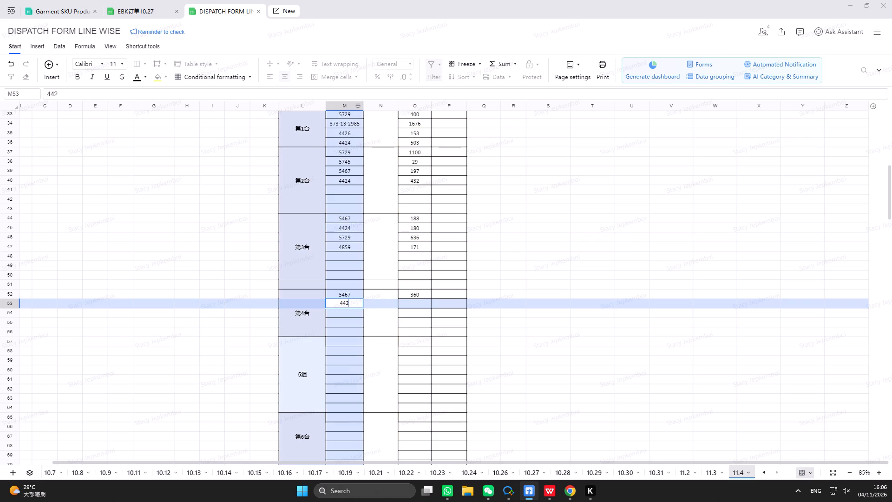
{"action": "key", "text": "3"}
{"action": "left_click", "coordinate": [408, 306]}
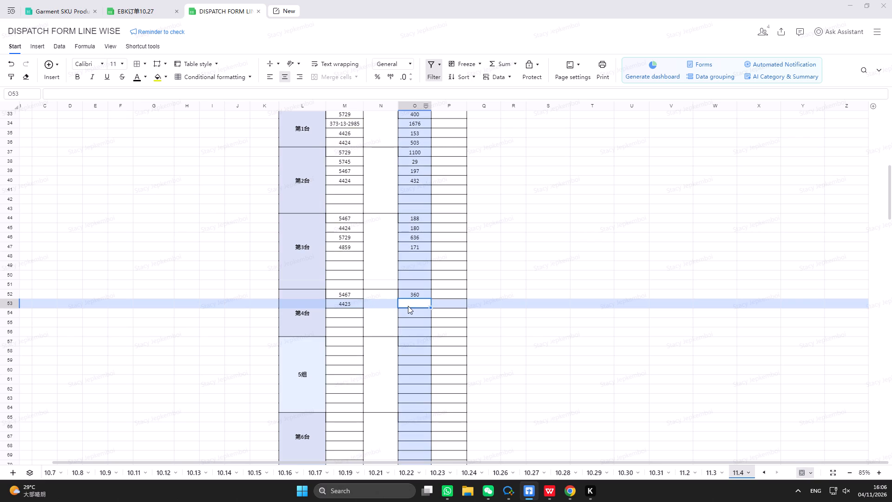
{"action": "key", "text": "equal"}
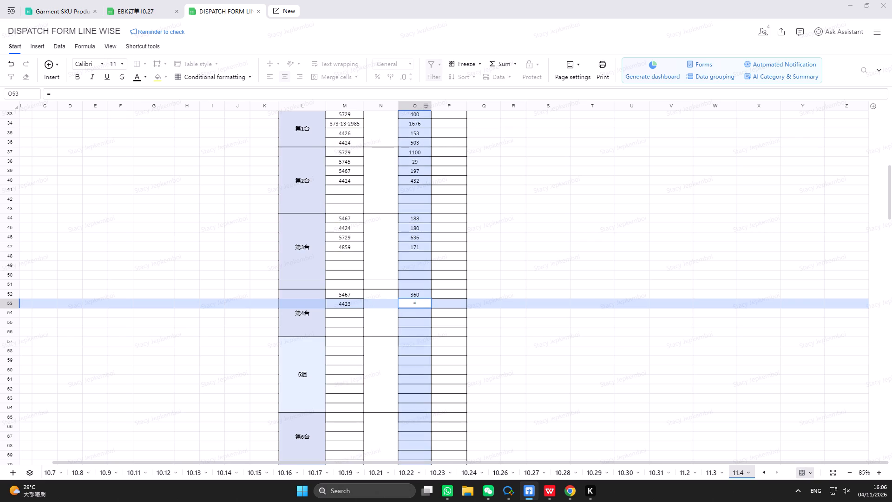
{"action": "type", "text": "29+32"}
{"action": "type", "text": "+24+20+32+7"}
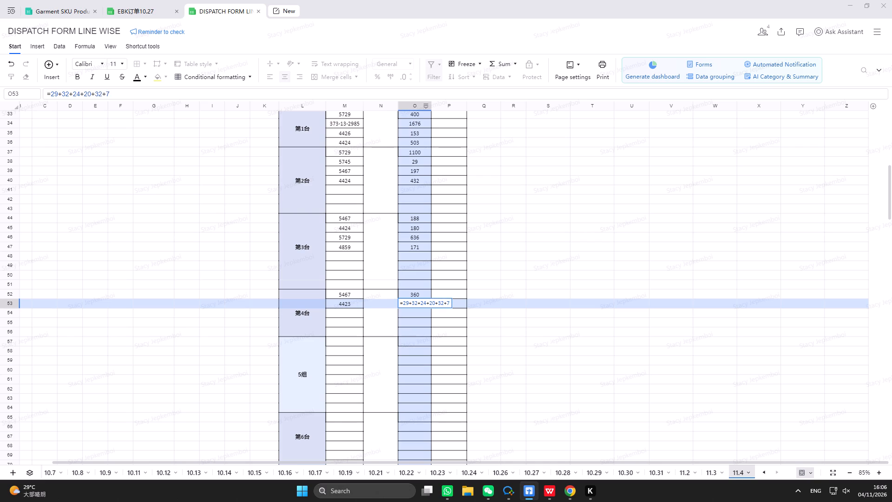
{"action": "key", "text": "Return"}
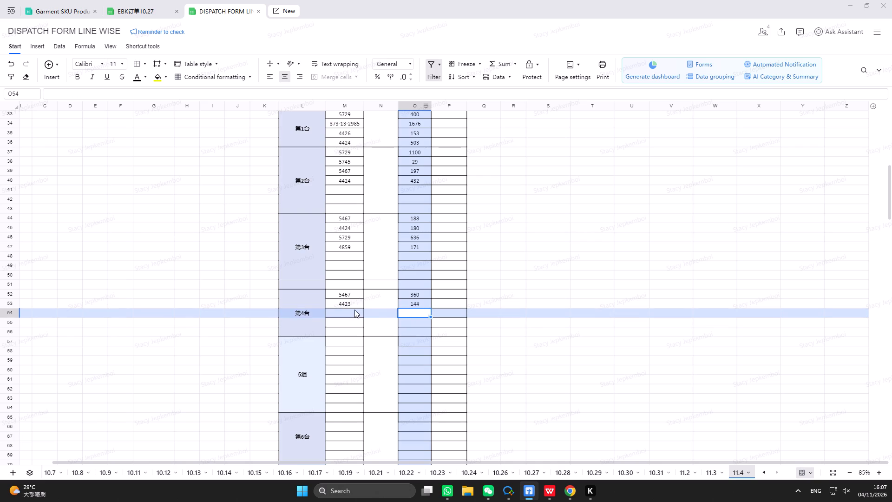
In the third row of 第4台, enter style 4426 with output =18+30+9+24+24+12+3+30+30.
{"action": "left_click", "coordinate": [354, 310]}
{"action": "type", "text": "4426"}
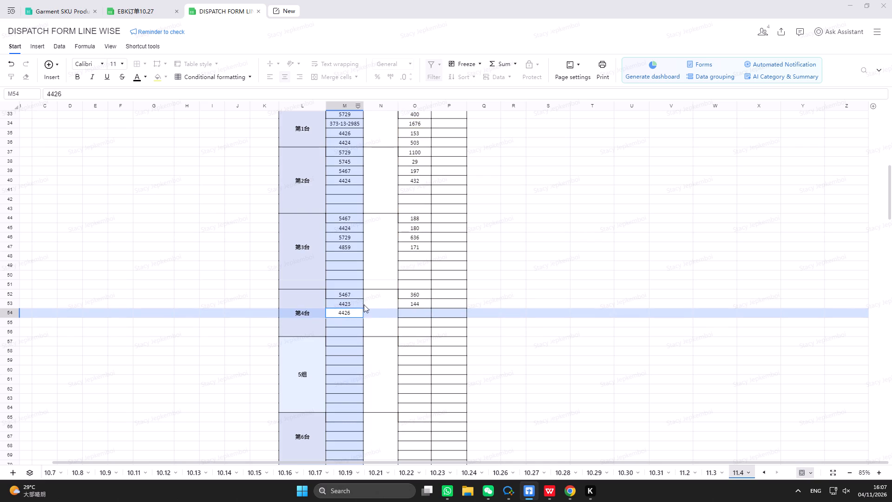
{"action": "left_click", "coordinate": [426, 314]}
{"action": "key", "text": "equal"}
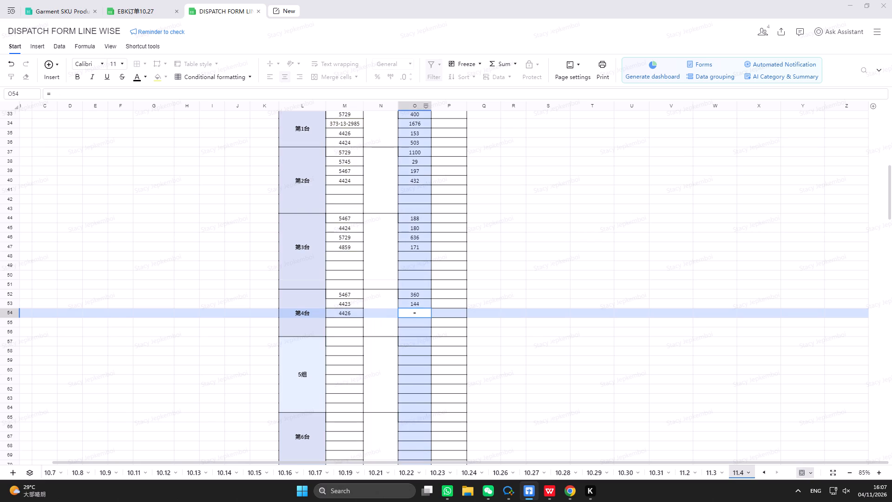
{"action": "type", "text": "18+30+9+24+24+12+3+30"}
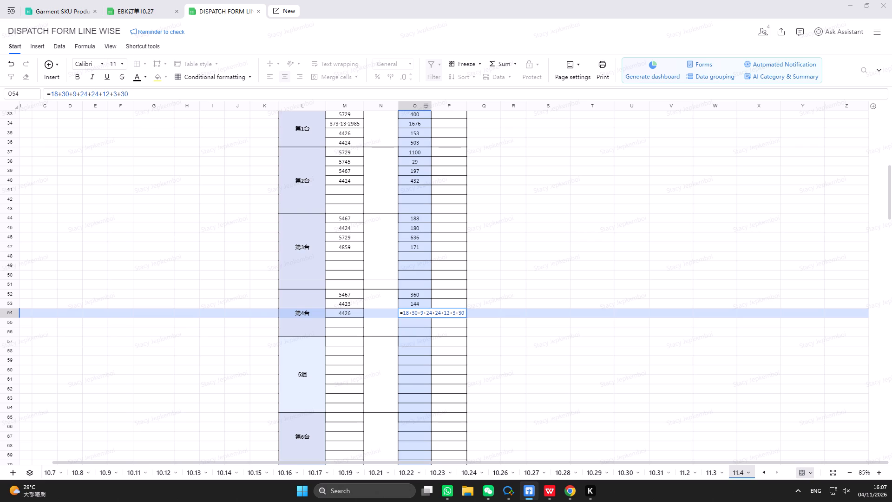
{"action": "type", "text": "+30"}
{"action": "key", "text": "Return"}
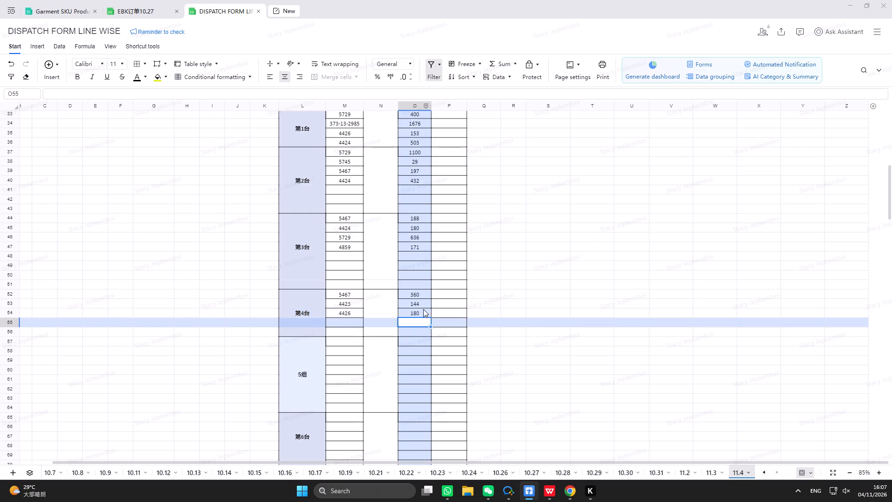
Extend the output formula of style 4423 in 第4台 with +20+6+38+28+40+12+7+20+32+32+29+24.
{"action": "left_click", "coordinate": [423, 306]}
{"action": "left_click", "coordinate": [236, 92]}
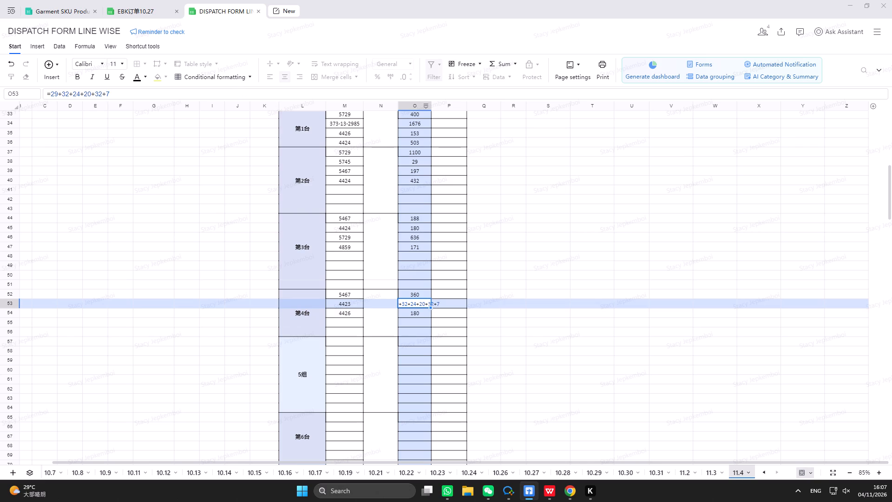
{"action": "type", "text": "+20+6"}
{"action": "type", "text": "+38+28"}
{"action": "type", "text": "+40+12"}
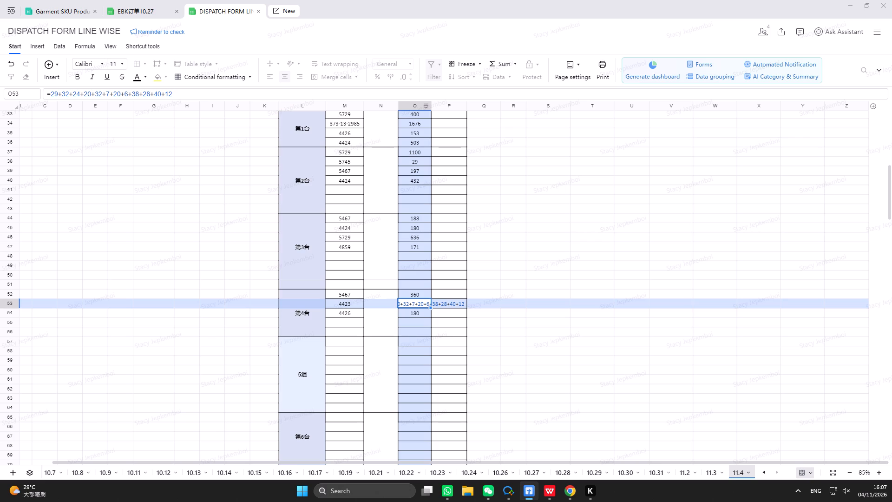
{"action": "key", "text": "plus"}
{"action": "type", "text": "7+20+32+32+"}
{"action": "type", "text": "29+24"}
{"action": "key", "text": "Return"}
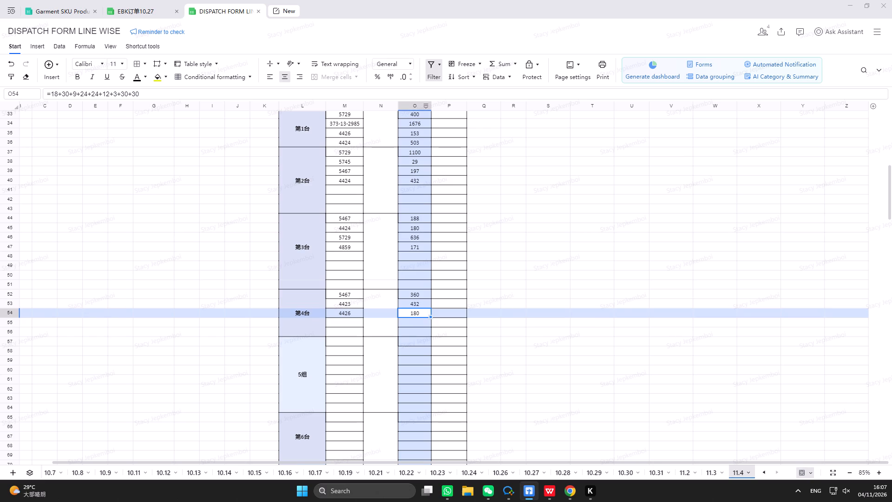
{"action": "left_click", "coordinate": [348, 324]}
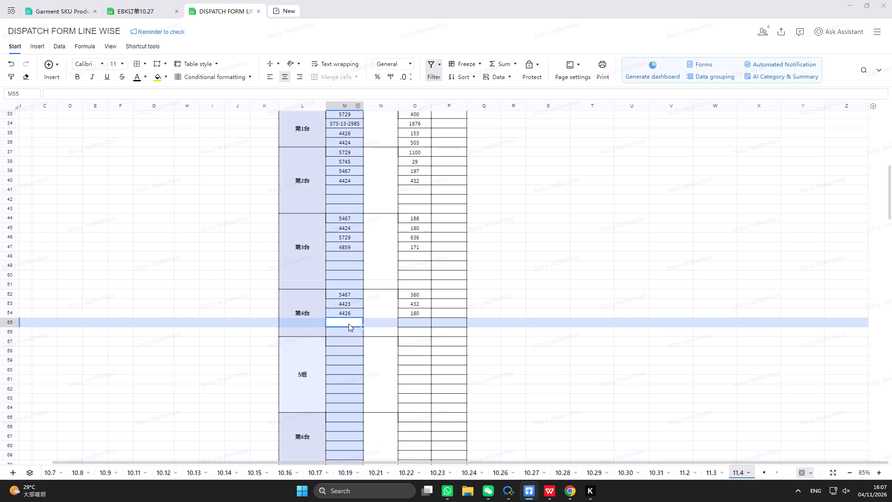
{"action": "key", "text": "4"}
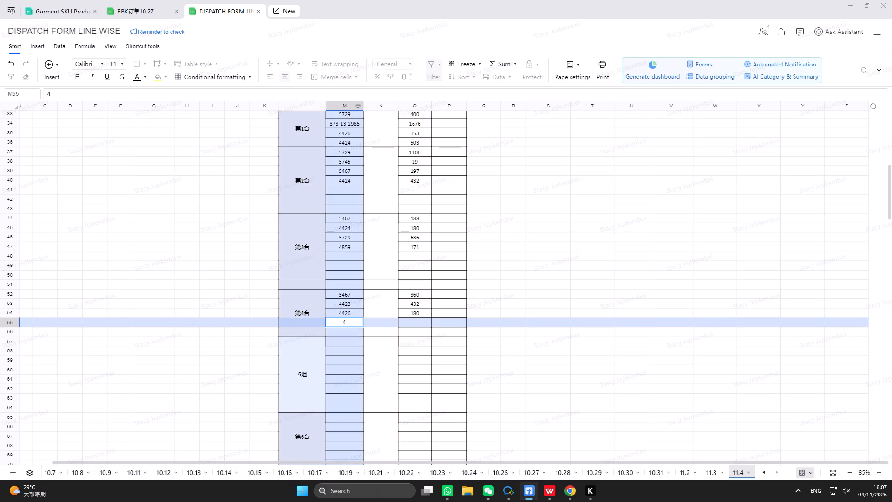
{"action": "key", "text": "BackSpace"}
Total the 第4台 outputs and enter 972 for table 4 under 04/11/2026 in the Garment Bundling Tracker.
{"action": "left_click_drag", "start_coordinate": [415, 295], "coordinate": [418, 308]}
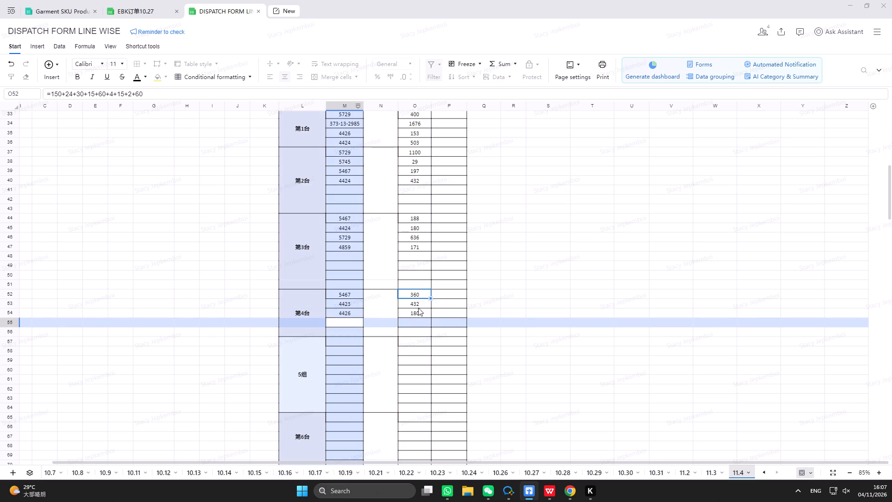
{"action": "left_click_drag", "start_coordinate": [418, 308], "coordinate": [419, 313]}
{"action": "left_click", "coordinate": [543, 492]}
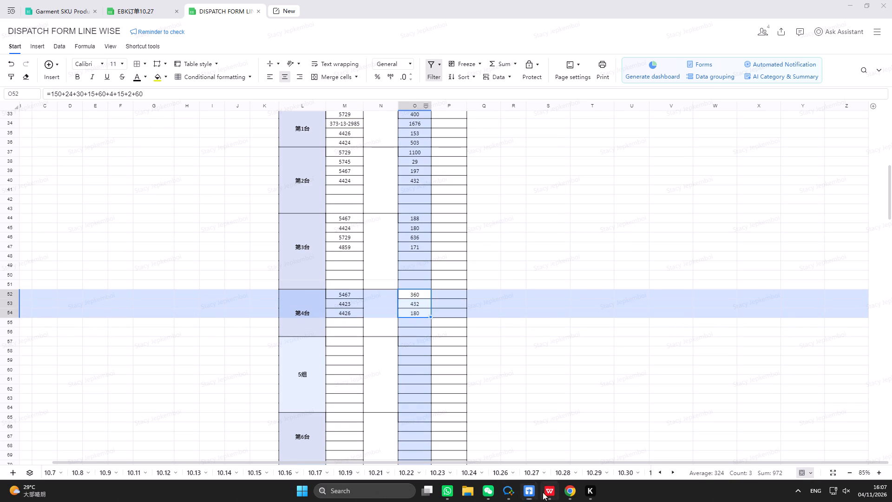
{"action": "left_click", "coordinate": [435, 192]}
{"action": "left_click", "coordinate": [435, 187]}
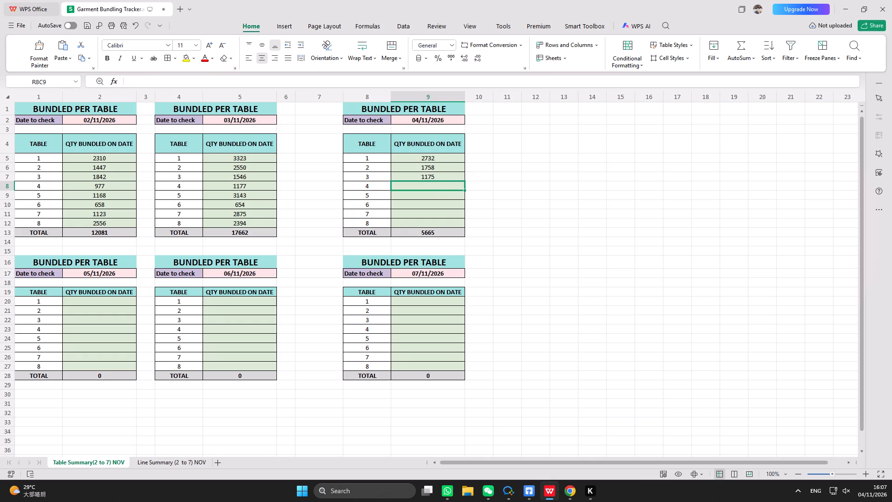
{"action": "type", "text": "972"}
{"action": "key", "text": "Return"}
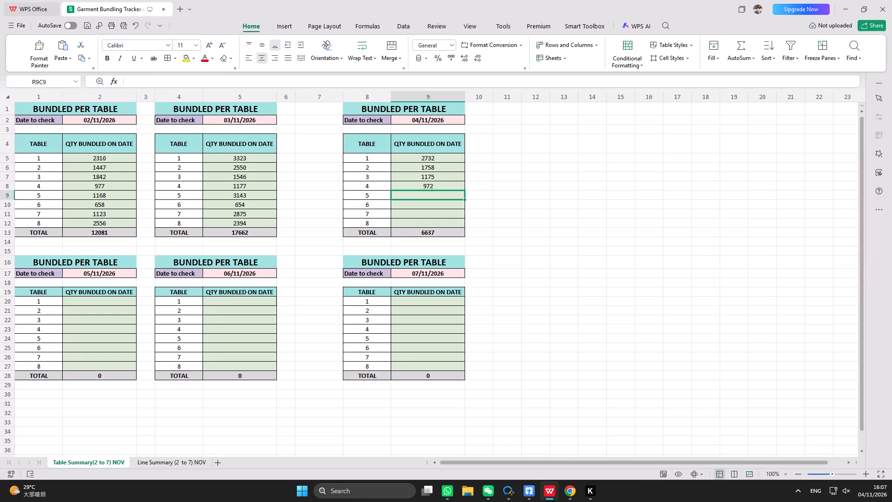
Back in the dispatch form, enter style 4859 with output =30 in the fourth row of 第4台.
{"action": "left_click", "coordinate": [551, 493]}
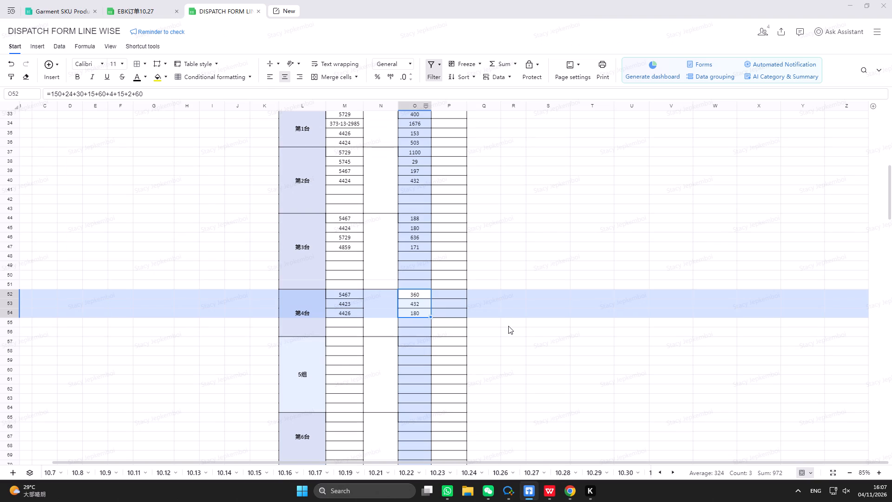
{"action": "left_click", "coordinate": [354, 323]}
{"action": "key", "text": "4"}
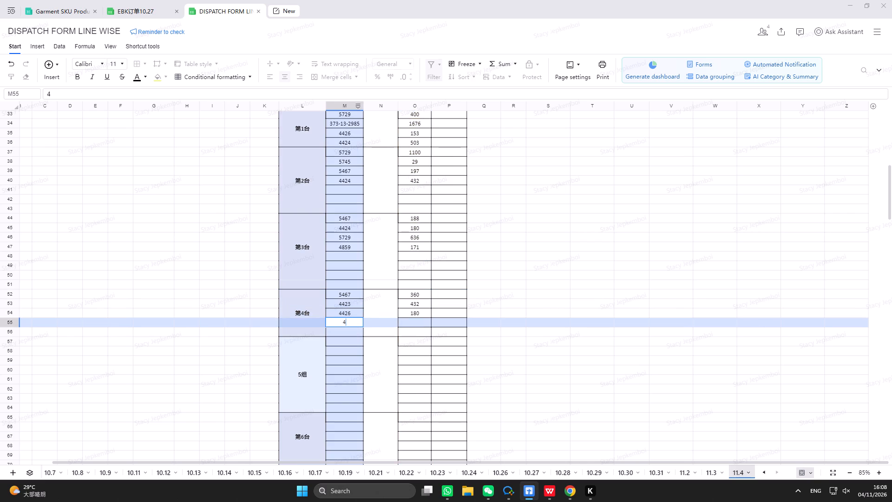
{"action": "type", "text": "859"}
{"action": "left_click", "coordinate": [413, 324]}
{"action": "key", "text": "equal"}
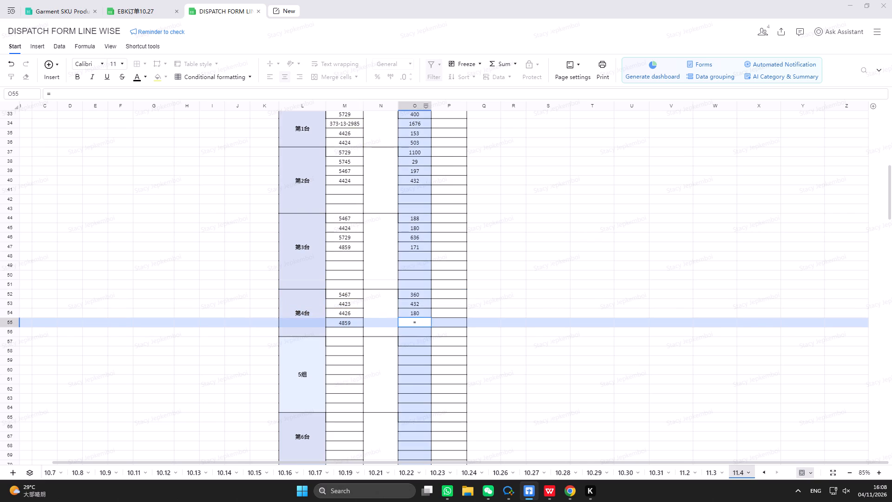
{"action": "type", "text": "30"}
{"action": "key", "text": "Return"}
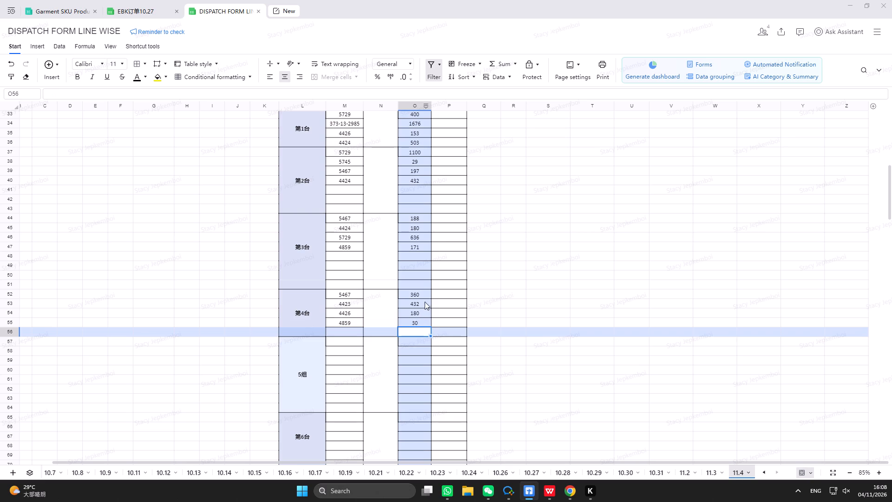
Total all four 第4台 outputs and set table 4 under 04/11/2026 to 1002 in the Garment Bundling Tracker.
{"action": "left_click_drag", "start_coordinate": [423, 293], "coordinate": [423, 324]}
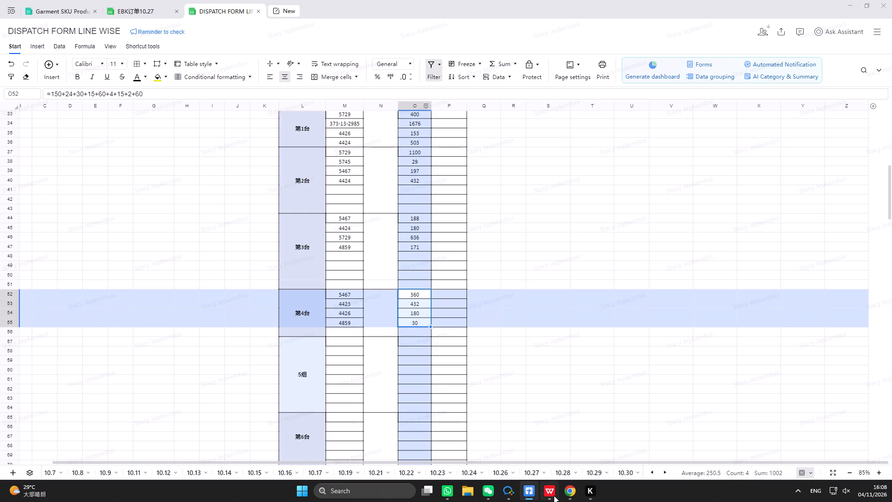
{"action": "left_click", "coordinate": [554, 495]}
{"action": "left_click", "coordinate": [436, 185]}
{"action": "type", "text": "1002"}
{"action": "key", "text": "Return"}
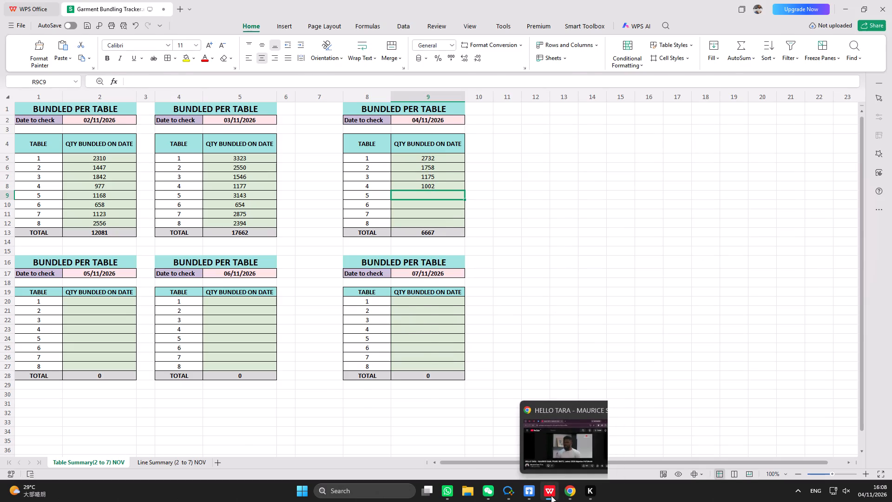
Back in the dispatch form, enter style 5729 with output =500+500+500+100+500+350 in the first row of 5组.
{"action": "left_click", "coordinate": [551, 494]}
{"action": "scroll", "coordinate": [345, 332], "scroll_direction": "down", "scroll_amount": 1}
{"action": "left_click", "coordinate": [346, 300]}
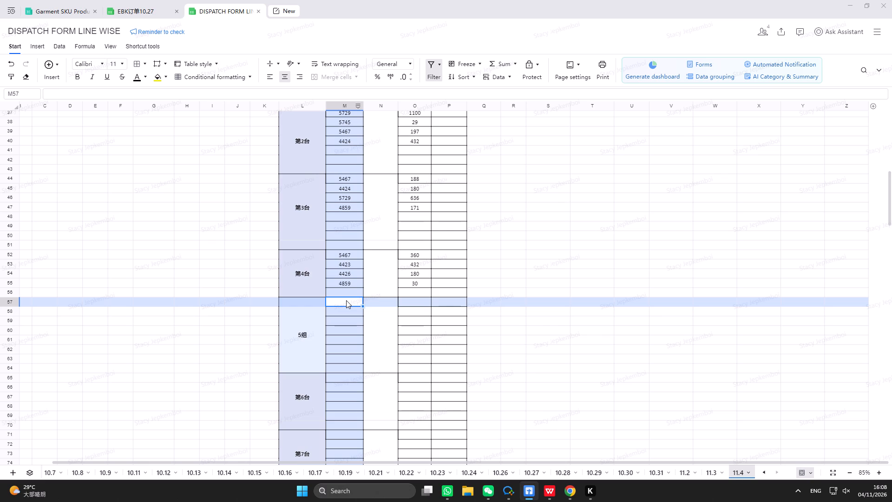
{"action": "type", "text": "5729"}
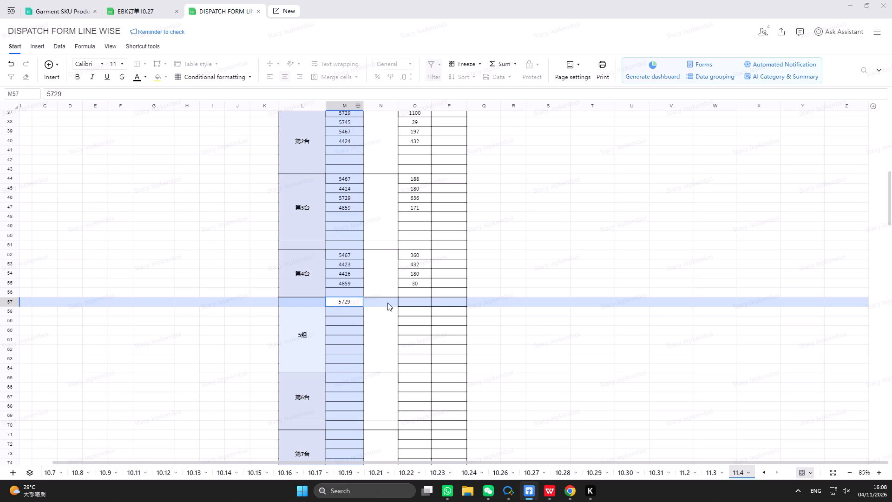
{"action": "left_click", "coordinate": [406, 301]}
{"action": "key", "text": "equal"}
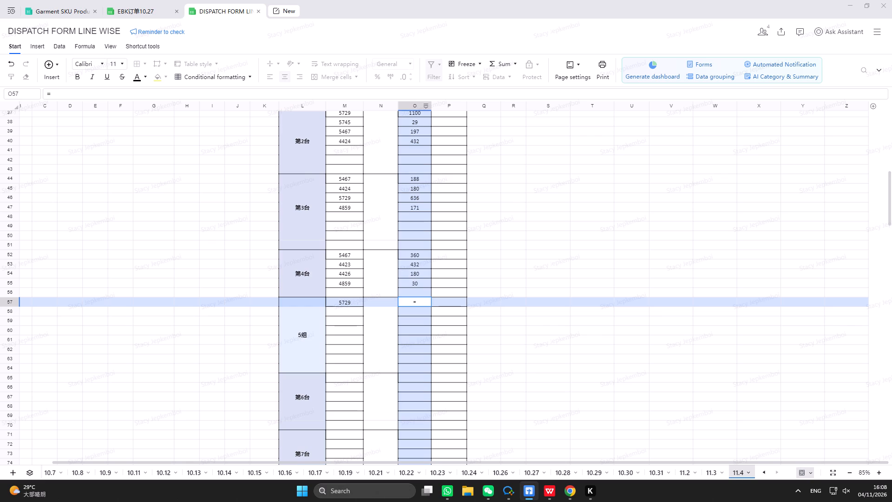
{"action": "type", "text": "500+"}
{"action": "type", "text": "500+"}
{"action": "key", "text": "5"}
{"action": "type", "text": "00"}
{"action": "type", "text": "+100"}
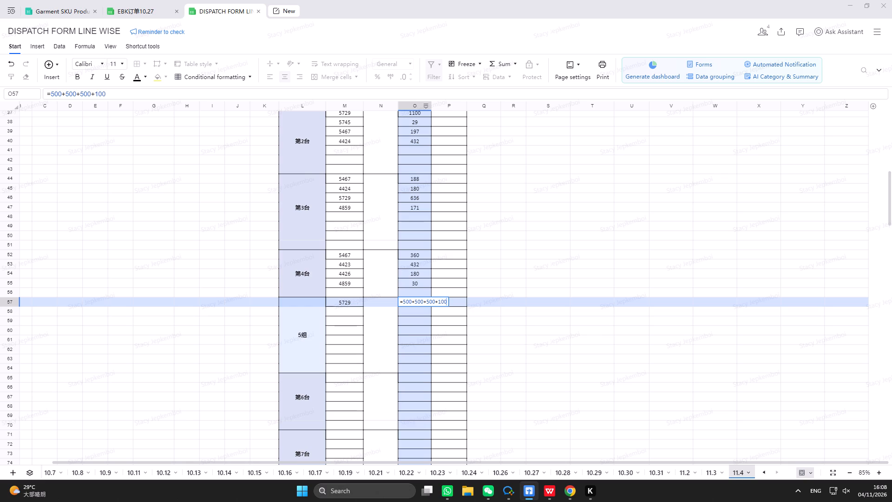
{"action": "key", "text": "plus"}
{"action": "type", "text": "500+"}
{"action": "type", "text": "350"}
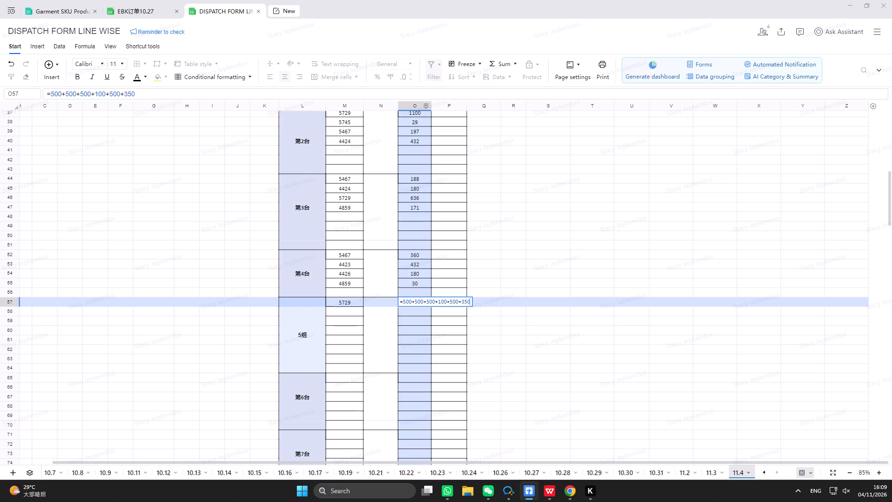
{"action": "key", "text": "Return"}
Enter style 4426 with output =22+30+22+30+28+10+22+19+14+19+6+12+2 in the second row of 5组.
{"action": "left_click", "coordinate": [347, 312]}
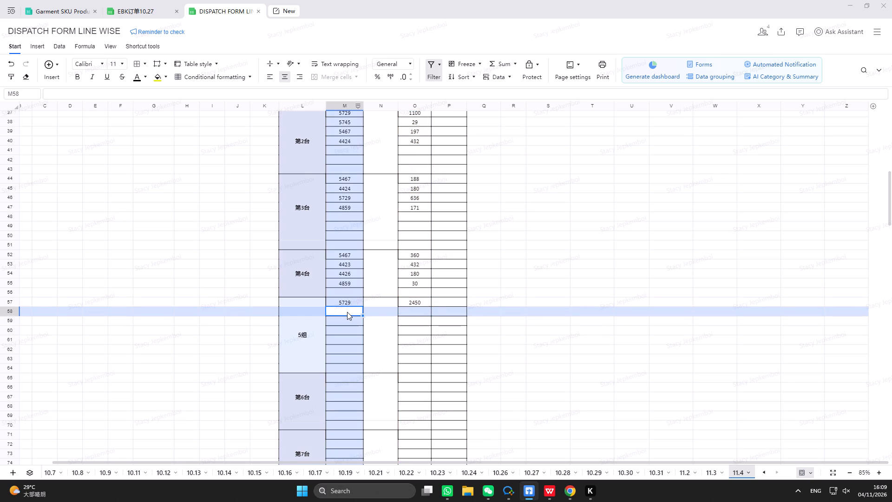
{"action": "type", "text": "4426"}
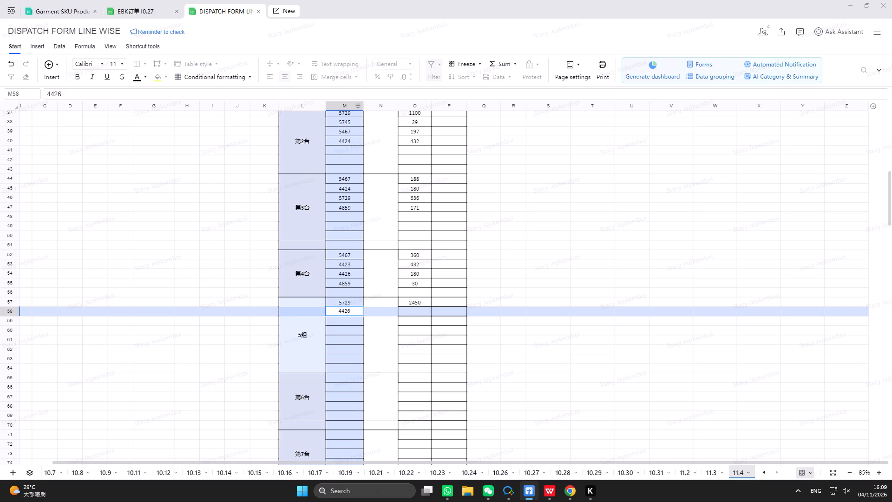
{"action": "left_click", "coordinate": [404, 311]}
{"action": "key", "text": "equal"}
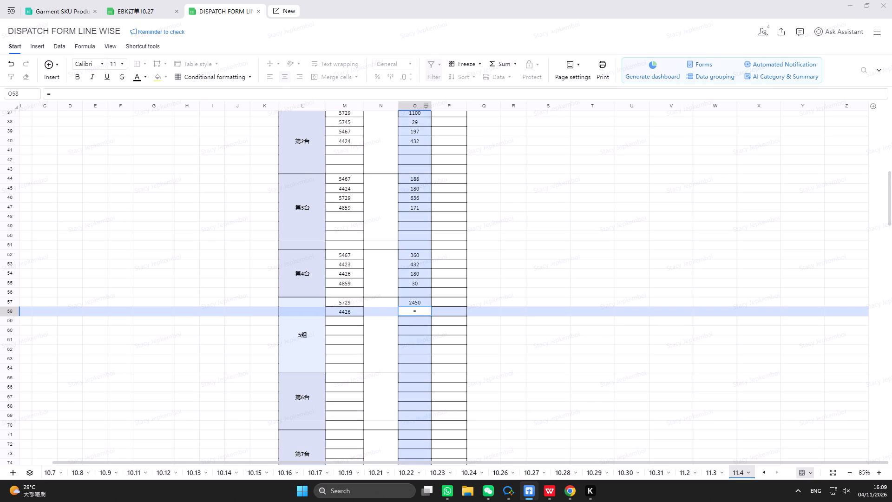
{"action": "type", "text": "22+30+22+30+28+10+22"}
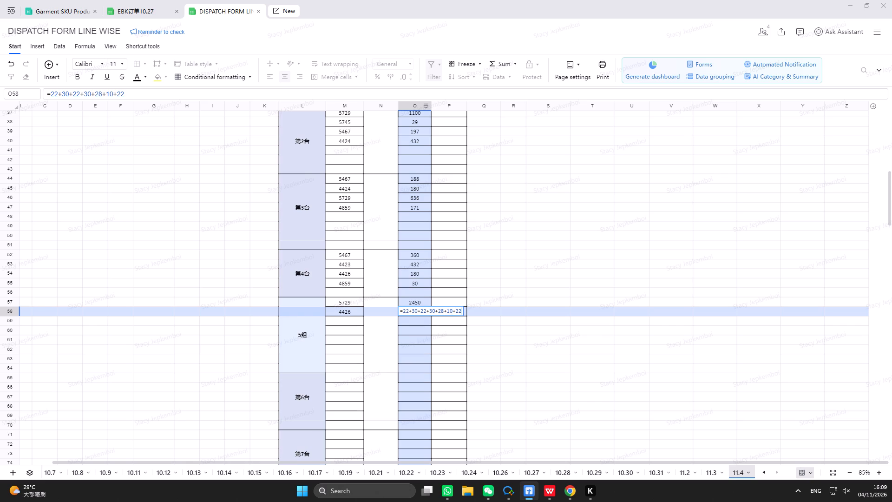
{"action": "type", "text": "+19+14+19+6+12+2"}
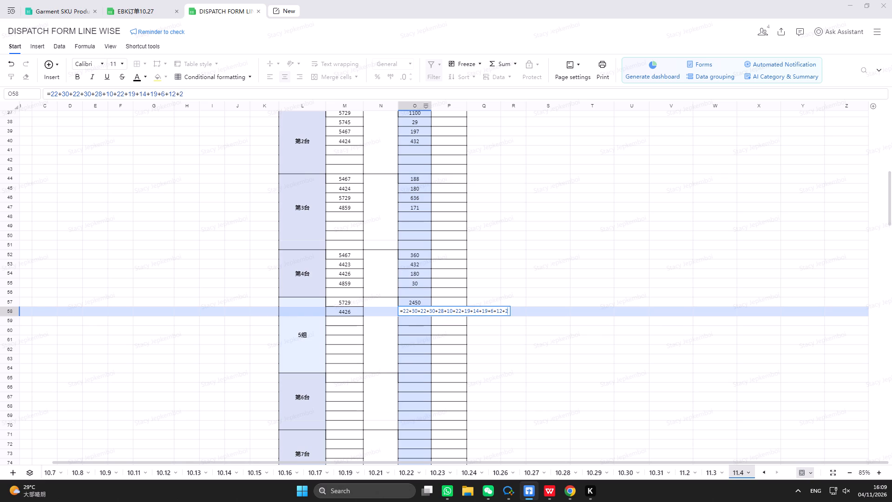
{"action": "key", "text": "Return"}
Enter style 4859 with output =90+27+60 in the third row of 5组.
{"action": "left_click", "coordinate": [343, 321]}
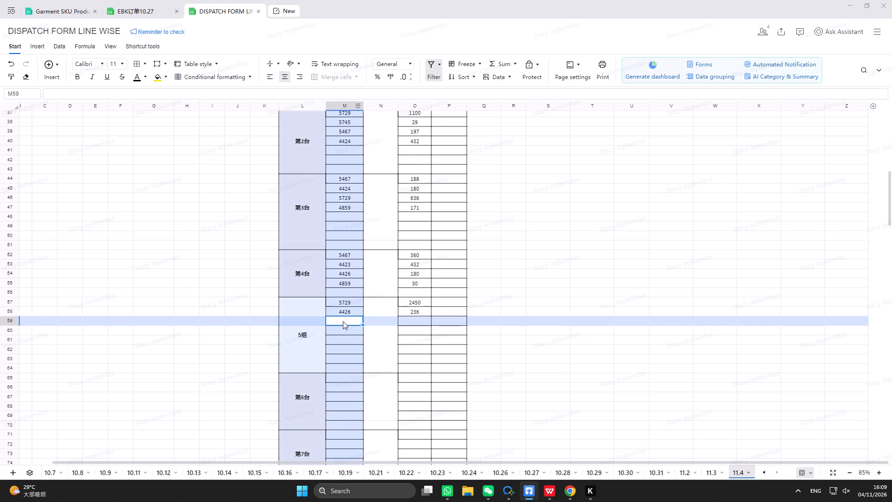
{"action": "type", "text": "4859"}
{"action": "left_click", "coordinate": [411, 323]}
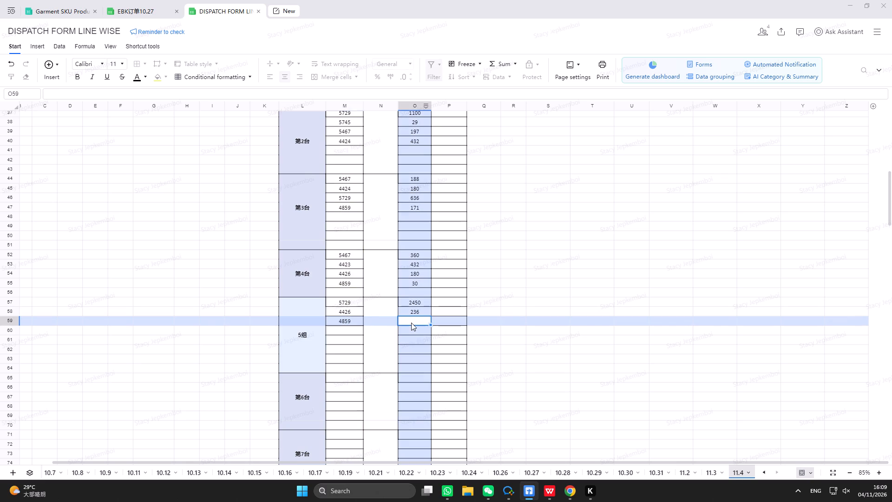
{"action": "key", "text": "equal"}
{"action": "type", "text": "90+27"}
{"action": "type", "text": "+60"}
{"action": "key", "text": "Return"}
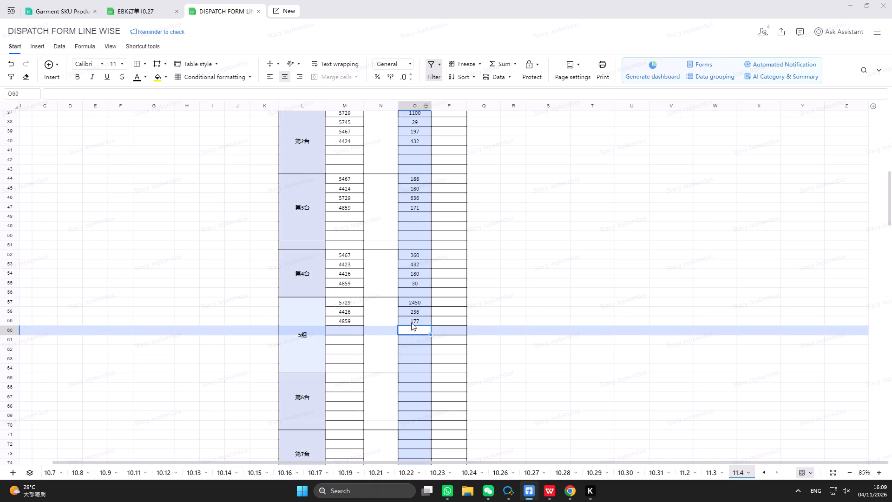
Total the three 5组 outputs and enter 2863 for table 5 under 04/11/2026 in the Garment Bundling Tracker.
{"action": "left_click_drag", "start_coordinate": [408, 299], "coordinate": [412, 324]}
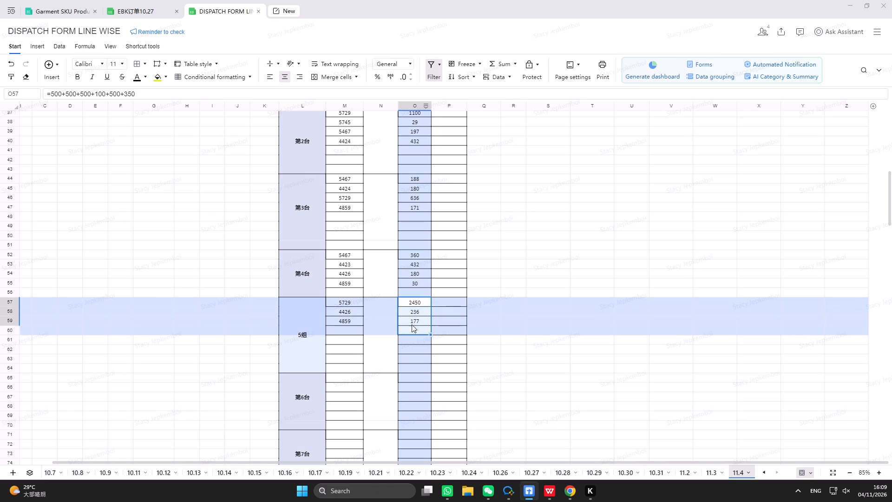
{"action": "left_click_drag", "start_coordinate": [412, 324], "coordinate": [412, 321]}
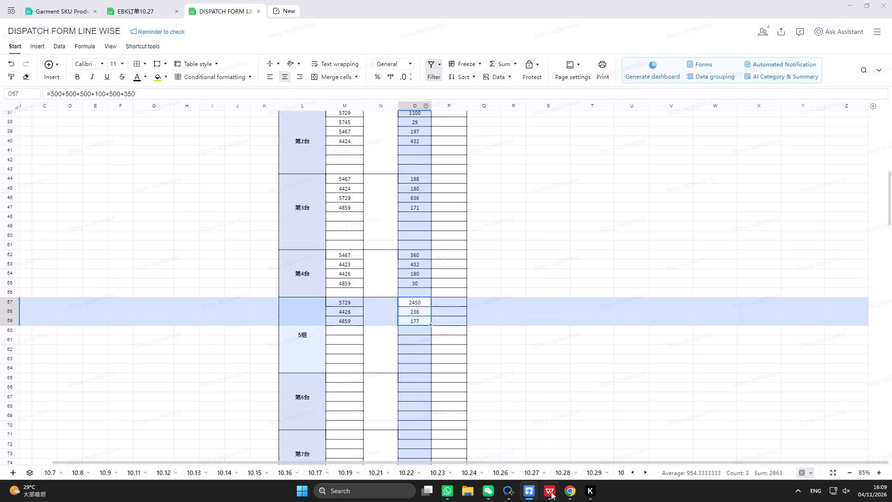
{"action": "left_click", "coordinate": [551, 492]}
{"action": "left_click", "coordinate": [433, 204]}
{"action": "left_click", "coordinate": [434, 195]}
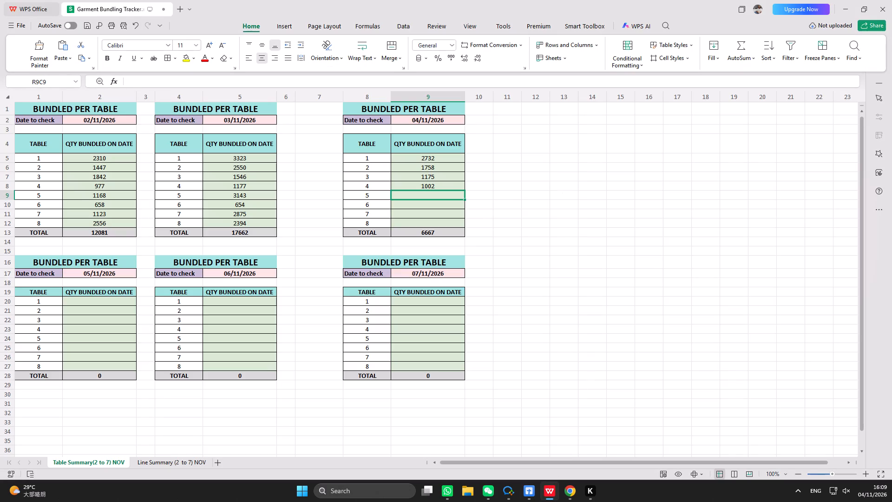
{"action": "type", "text": "2863"}
{"action": "key", "text": "Return"}
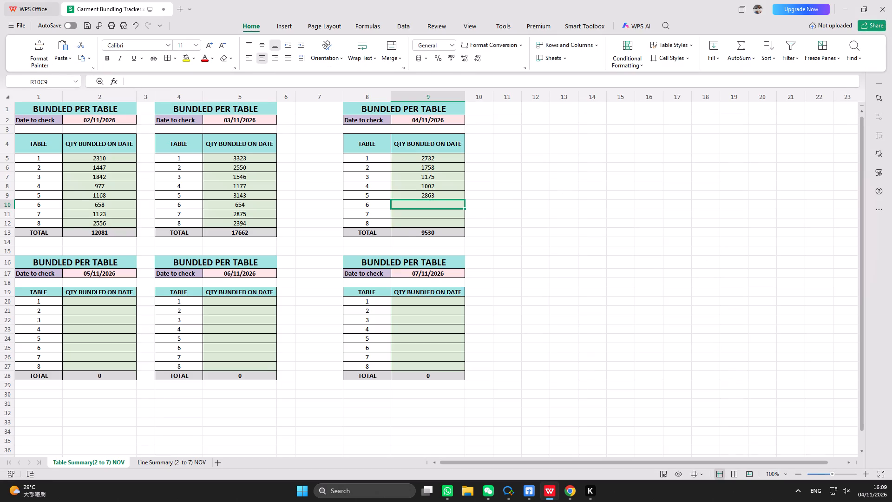
Back in the dispatch form, enter style 4408 with output =1+10+17+18+16+10 in the first row of 第6台.
{"action": "scroll", "coordinate": [434, 195], "scroll_direction": "down", "scroll_amount": 1}
{"action": "left_click", "coordinate": [550, 491]}
{"action": "scroll", "coordinate": [408, 368], "scroll_direction": "down", "scroll_amount": 5}
{"action": "scroll", "coordinate": [357, 262], "scroll_direction": "up", "scroll_amount": 2}
{"action": "left_click", "coordinate": [351, 259]}
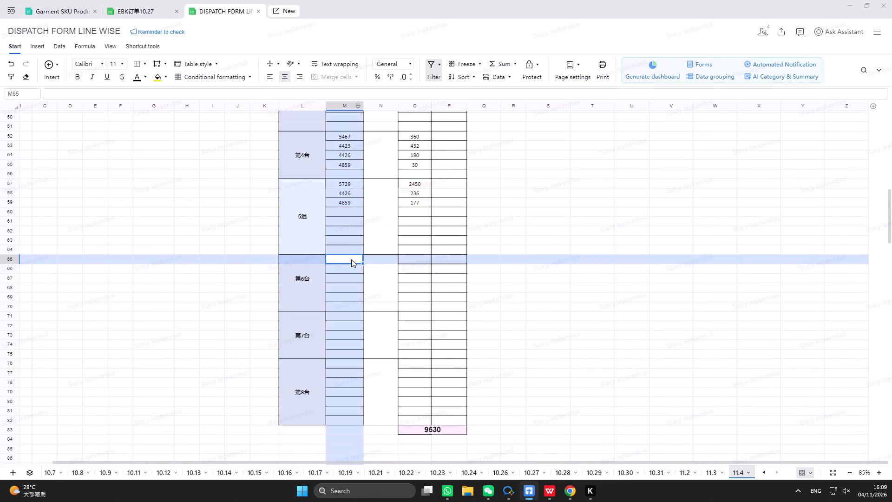
{"action": "scroll", "coordinate": [351, 259], "scroll_direction": "up", "scroll_amount": 3}
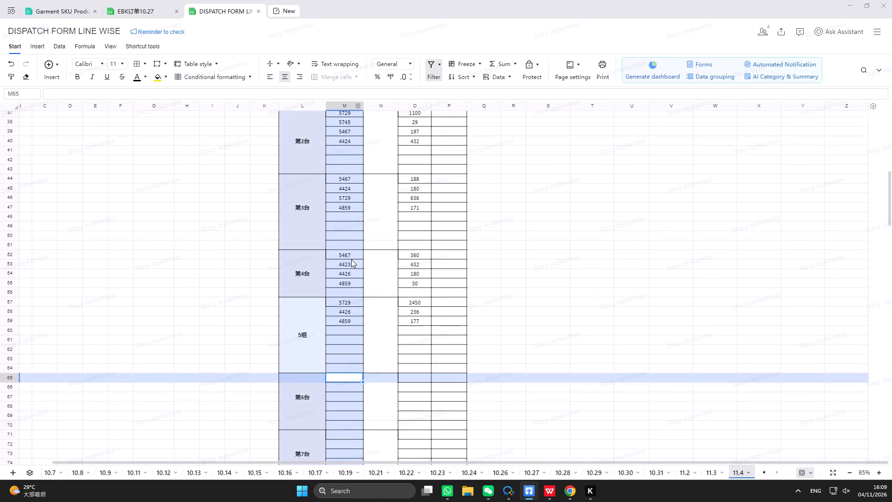
{"action": "scroll", "coordinate": [347, 270], "scroll_direction": "down", "scroll_amount": 6}
{"action": "scroll", "coordinate": [335, 261], "scroll_direction": "up", "scroll_amount": 2}
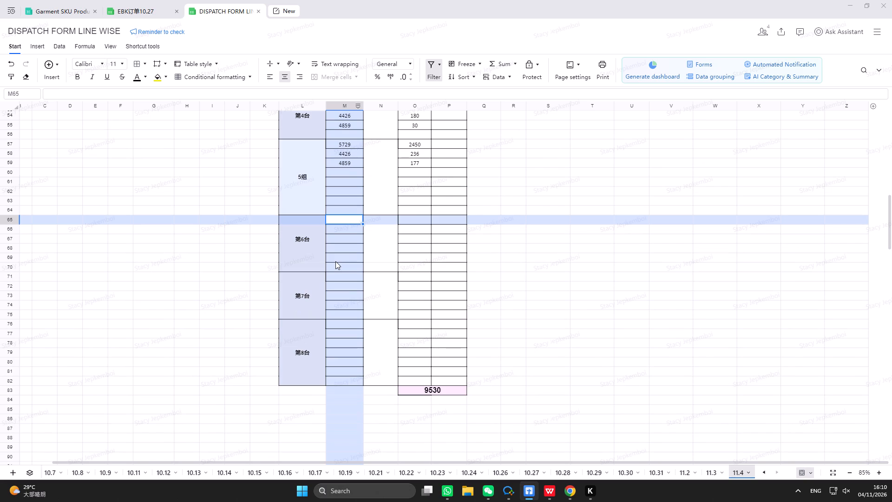
{"action": "type", "text": "4408"}
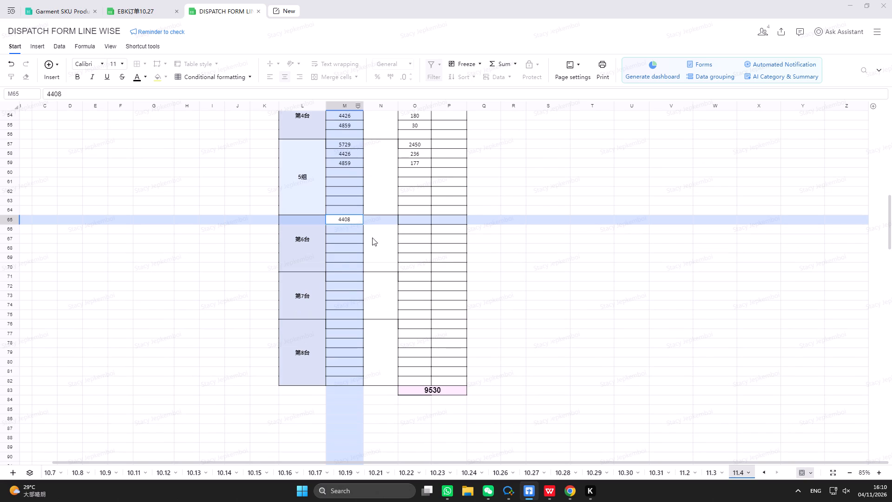
{"action": "left_click", "coordinate": [417, 218]}
{"action": "key", "text": "equal"}
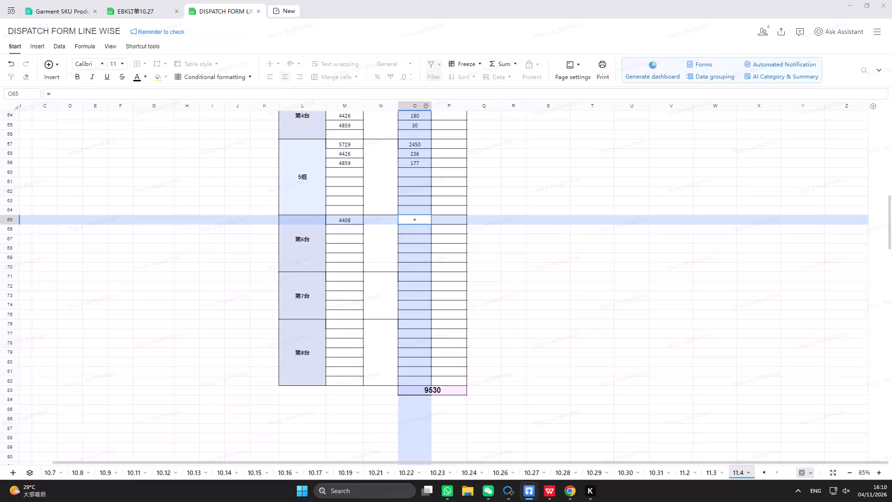
{"action": "type", "text": "1+10+17+18"}
{"action": "type", "text": "+16+10"}
{"action": "key", "text": "Return"}
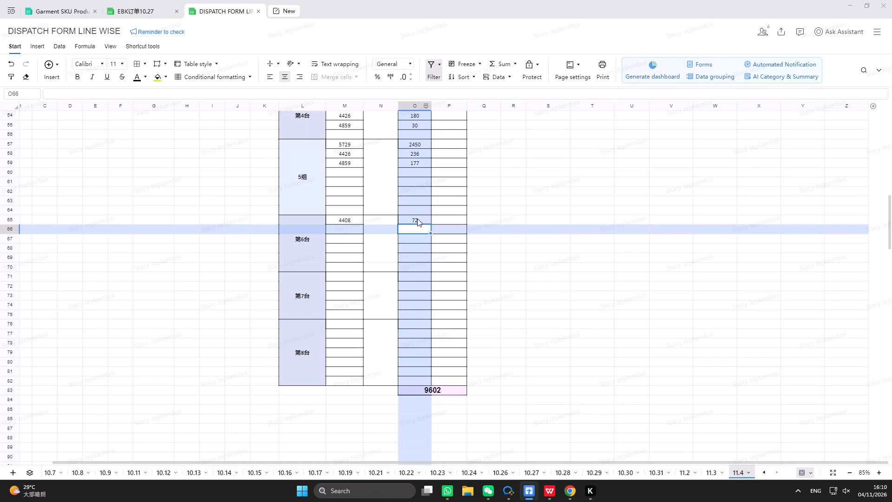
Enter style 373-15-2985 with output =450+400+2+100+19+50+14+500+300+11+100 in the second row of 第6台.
{"action": "left_click", "coordinate": [350, 231]}
{"action": "key", "text": "3"}
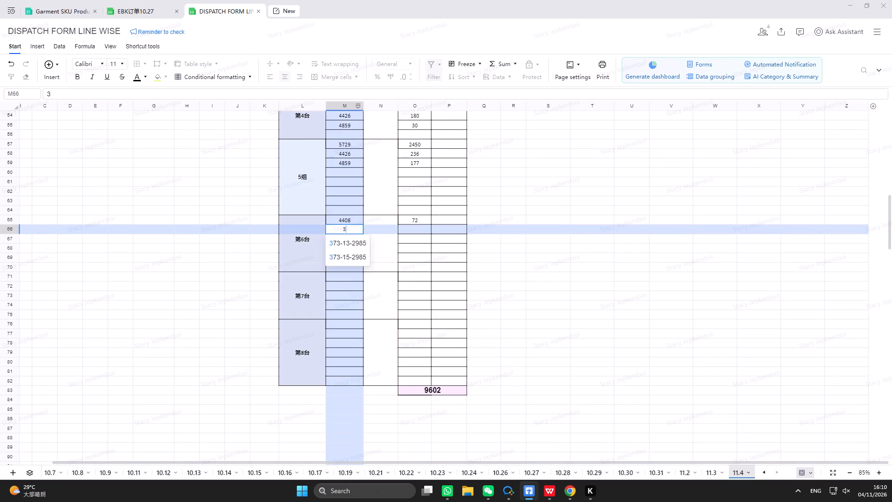
{"action": "left_click", "coordinate": [350, 252]}
{"action": "left_click", "coordinate": [411, 229]}
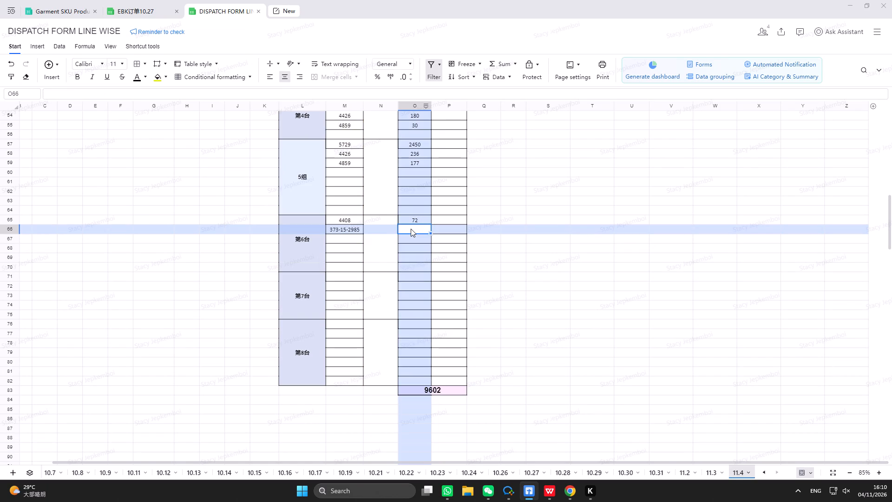
{"action": "key", "text": "equal"}
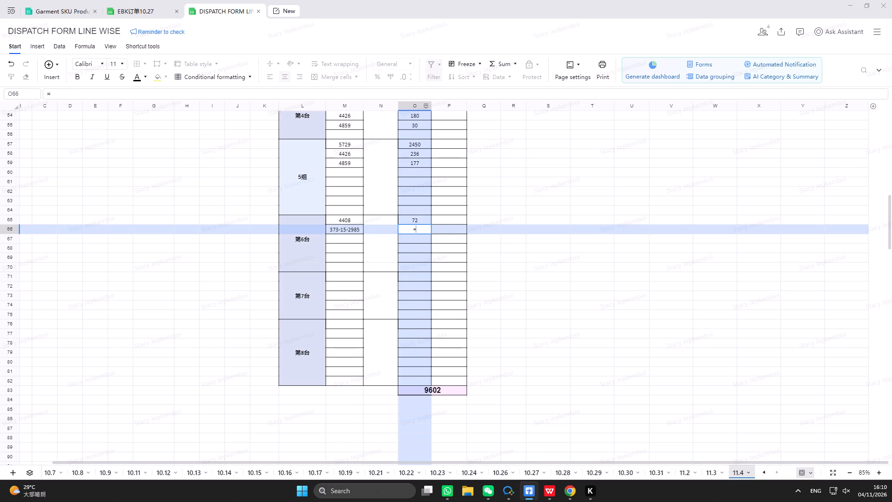
{"action": "type", "text": "450+"}
{"action": "type", "text": "400"}
{"action": "type", "text": "+2+100+19+50+14"}
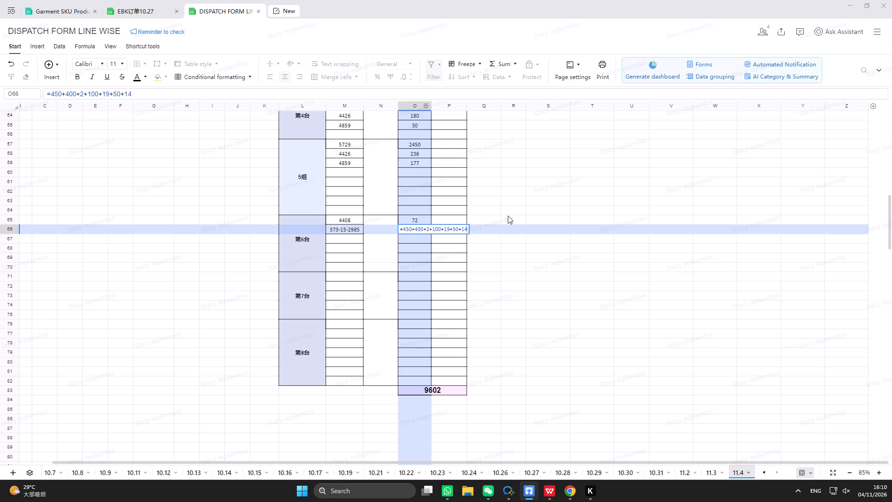
{"action": "key", "text": "plus"}
{"action": "type", "text": "500+"}
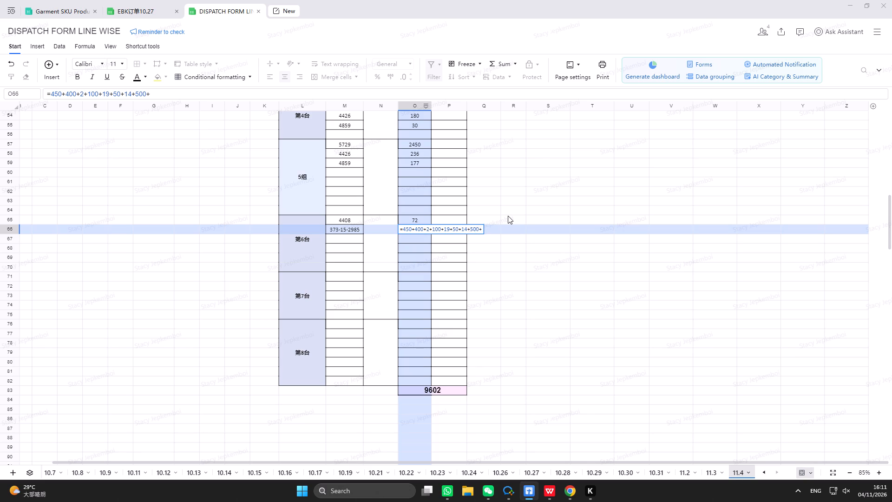
{"action": "type", "text": "3006"}
{"action": "key", "text": "BackSpace"}
{"action": "key", "text": "plus"}
{"action": "type", "text": "11+100"}
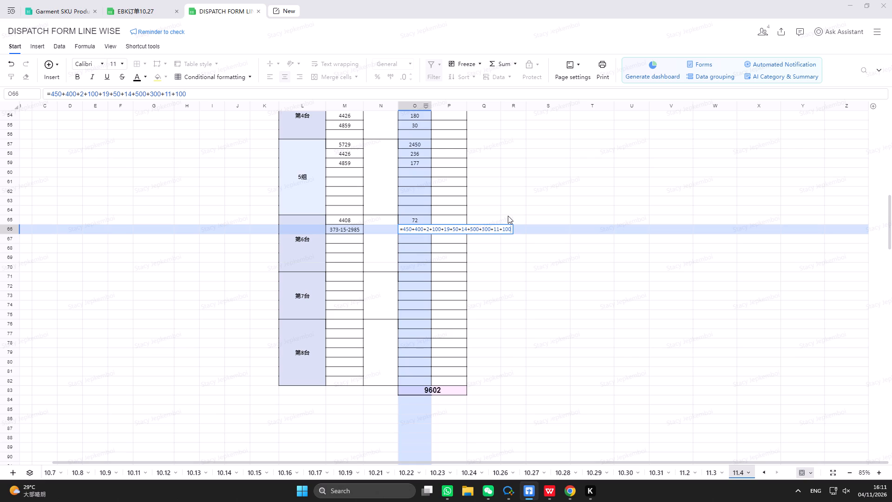
{"action": "key", "text": "Return"}
Extend the output formula of style 4408 in 第6台 with +6+24+12+6+24+10+11+8+19+28+21.
{"action": "left_click", "coordinate": [426, 217]}
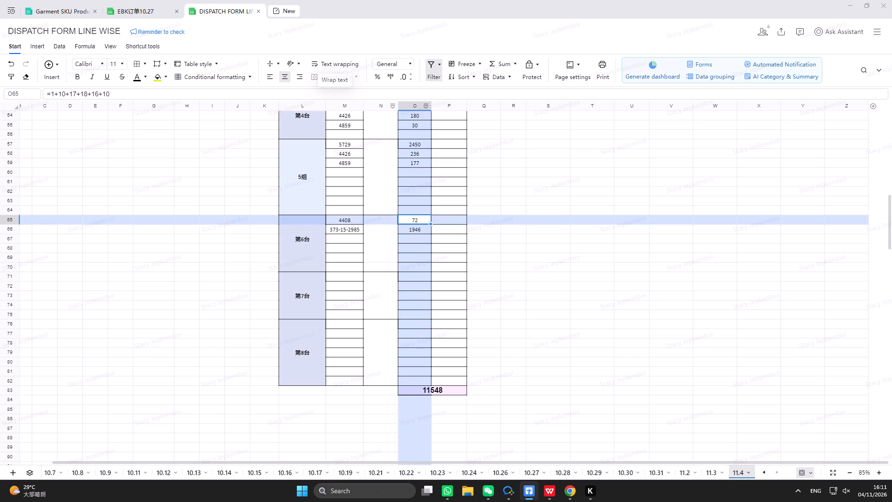
{"action": "left_click", "coordinate": [350, 90]}
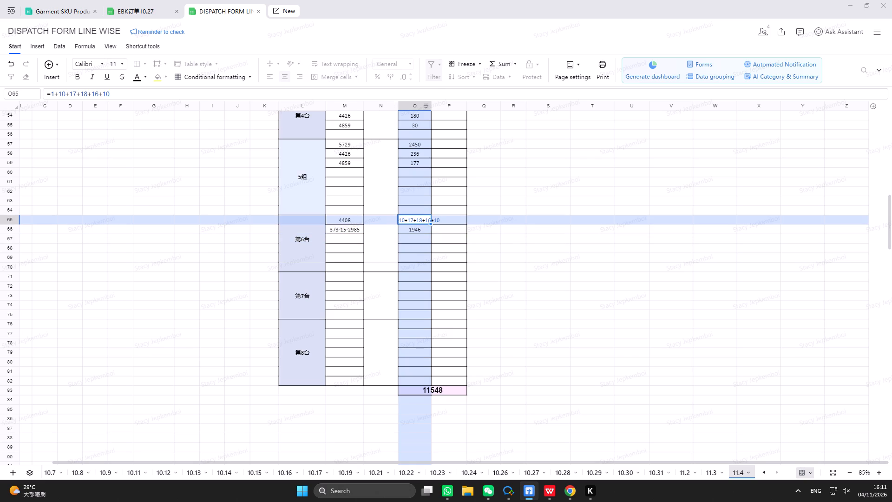
{"action": "type", "text": "+6+24"}
{"action": "type", "text": "+12+6+24"}
{"action": "type", "text": "+10+11+"}
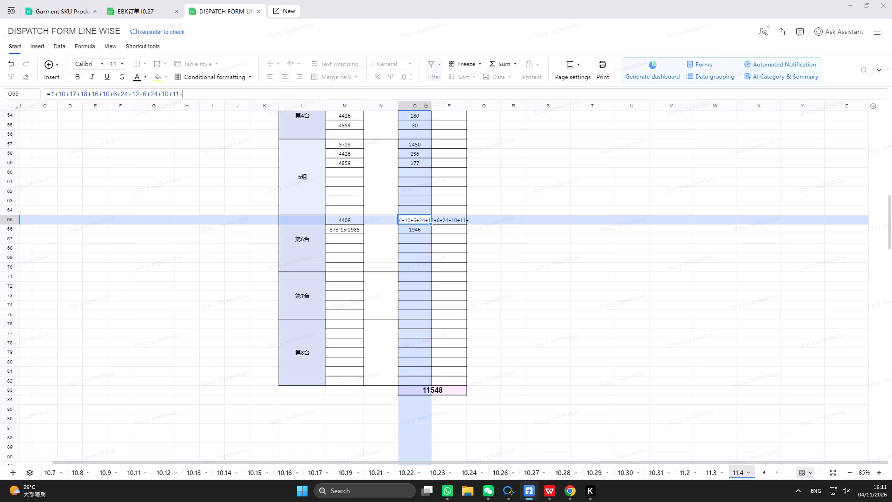
{"action": "key", "text": "8"}
{"action": "type", "text": "+19+28+21"}
{"action": "key", "text": "Return"}
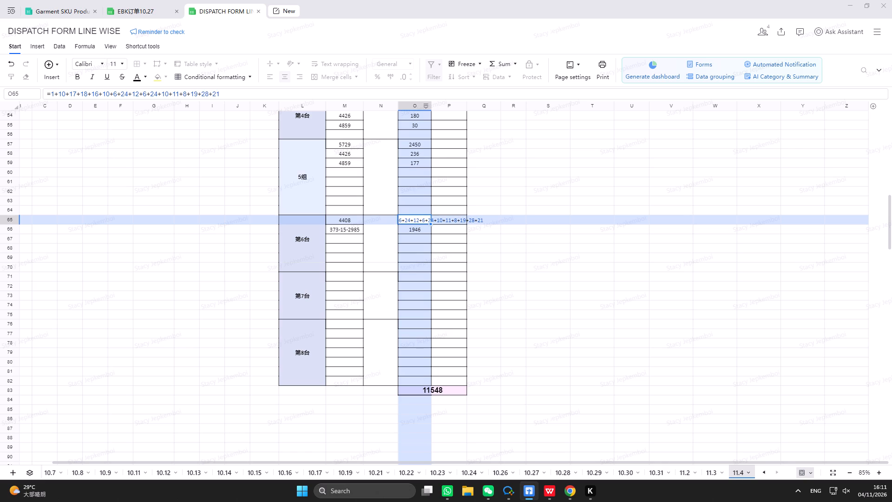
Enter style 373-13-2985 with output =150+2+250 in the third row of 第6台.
{"action": "left_click", "coordinate": [351, 244]}
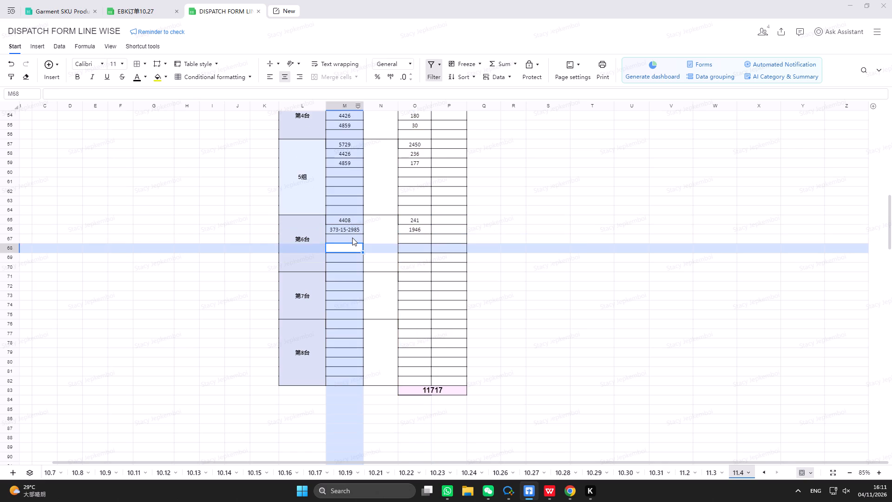
{"action": "left_click", "coordinate": [352, 238]}
{"action": "key", "text": "3"}
{"action": "left_click", "coordinate": [349, 254]}
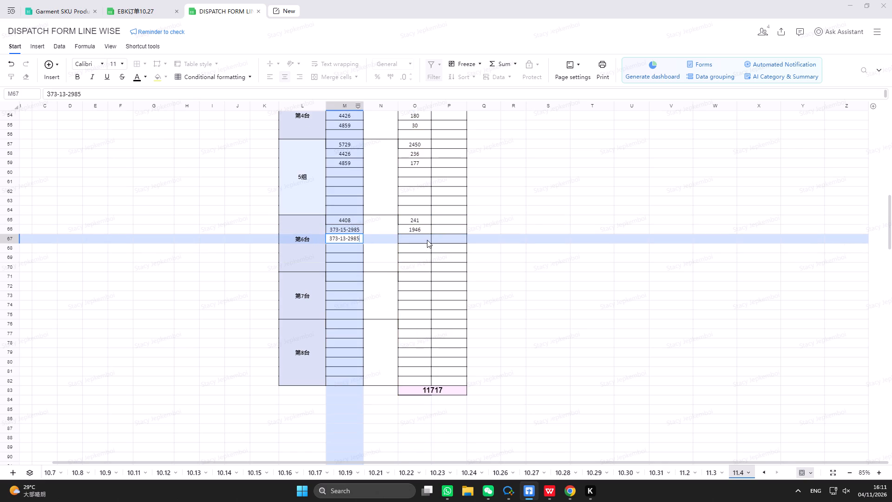
{"action": "left_click", "coordinate": [427, 240]}
{"action": "key", "text": "equal"}
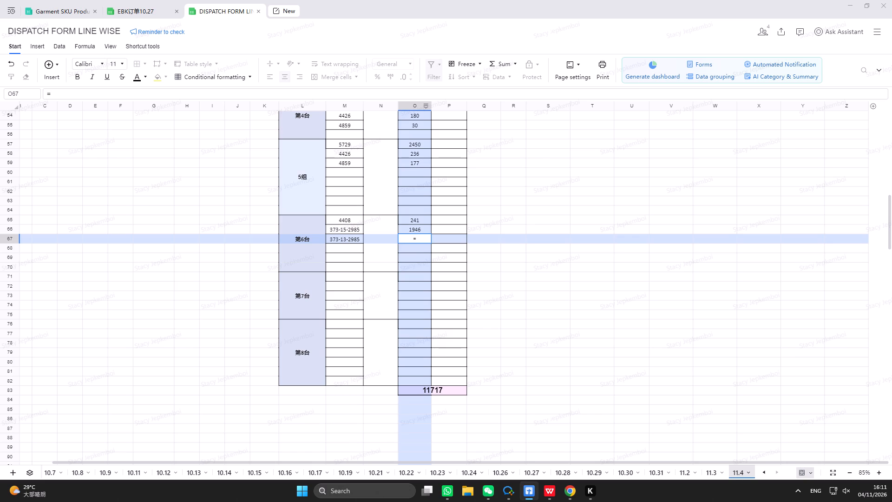
{"action": "type", "text": "150+2"}
{"action": "key", "text": "plus"}
{"action": "type", "text": "250+"}
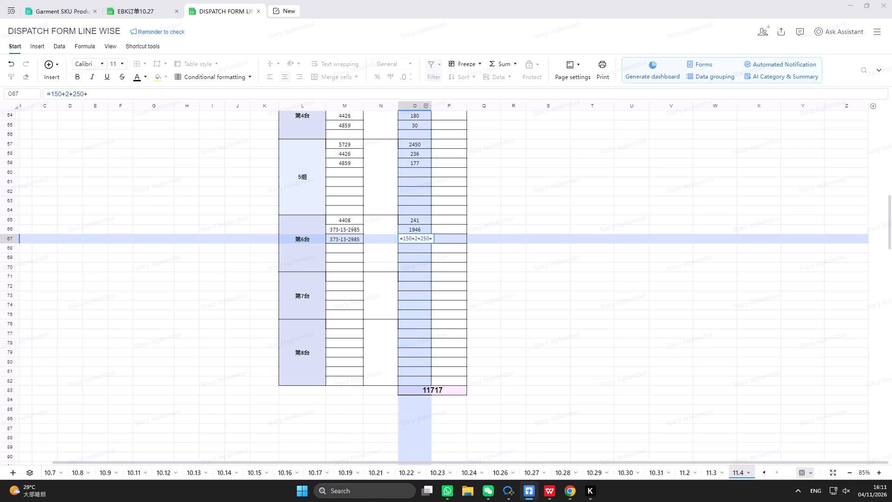
{"action": "key", "text": "BackSpace"}
{"action": "key", "text": "Return"}
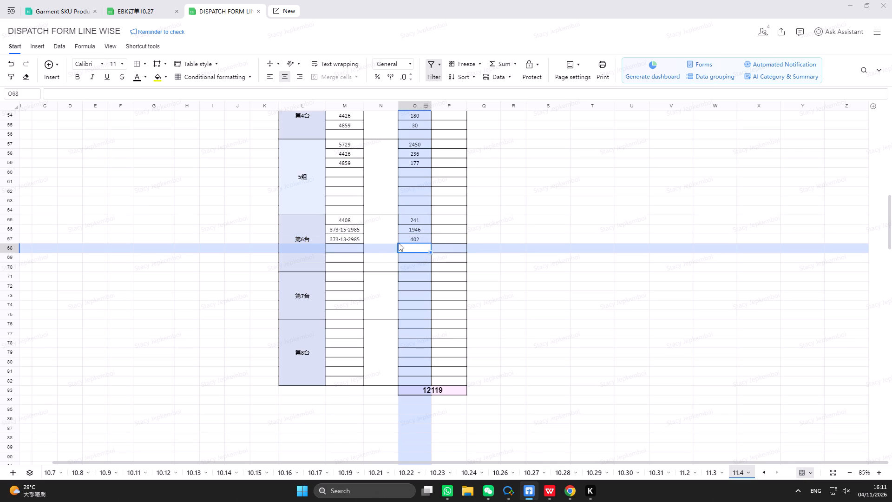
Enter style 4426 with output =14+12+6+2+19+19+14+12+2+19+19+6 in the fourth row of 第6台.
{"action": "left_click", "coordinate": [351, 249]}
{"action": "type", "text": "4426"}
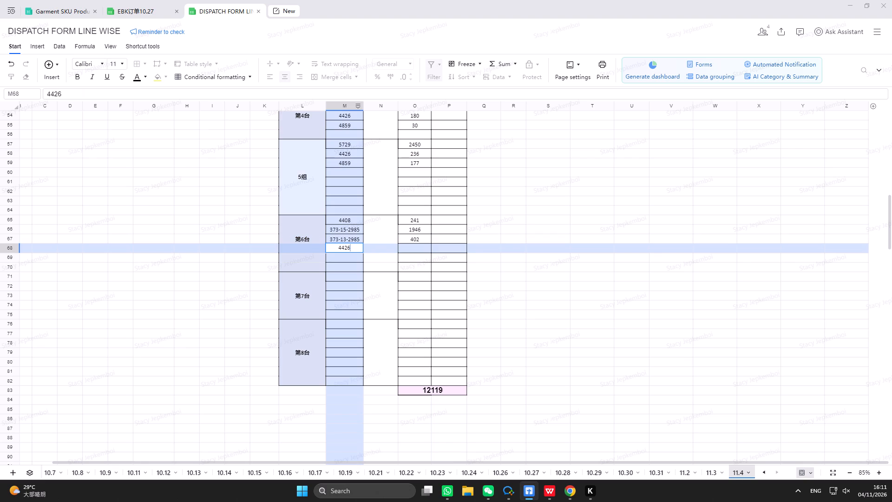
{"action": "left_click", "coordinate": [410, 247]}
{"action": "key", "text": "equal"}
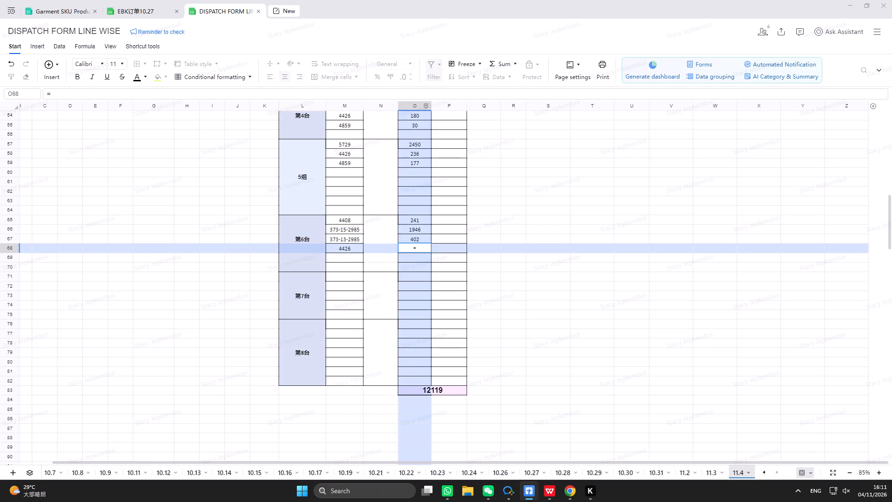
{"action": "type", "text": "14+12+6+2+1"}
{"action": "type", "text": "9+"}
{"action": "type", "text": "19"}
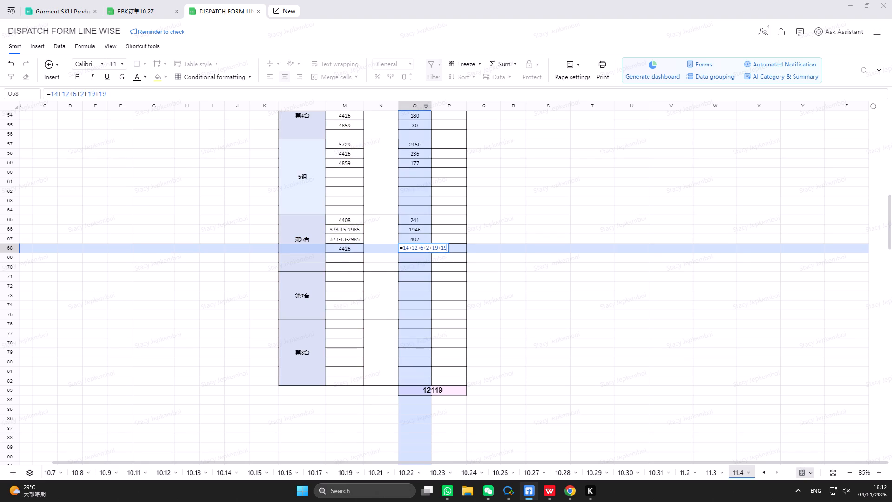
{"action": "key", "text": "plus"}
{"action": "type", "text": "14+12+2+19+19+6"}
{"action": "key", "text": "Return"}
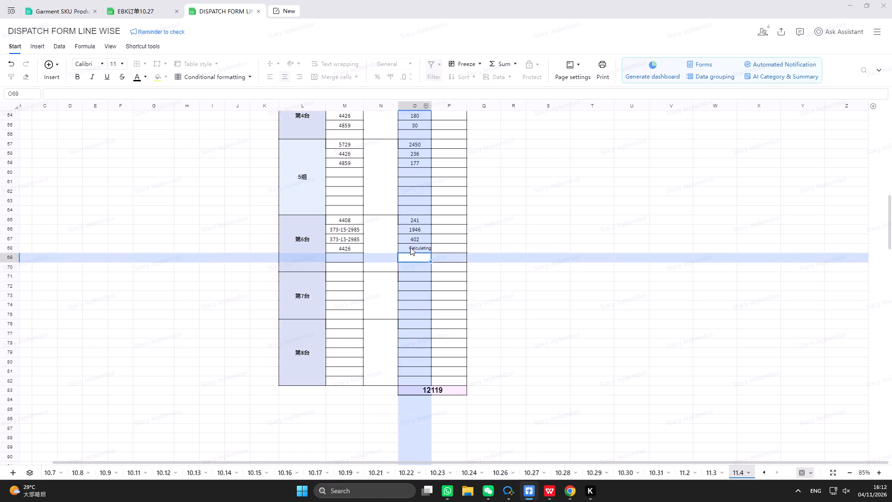
Total the four 第6台 outputs and enter 2733 for table 6 under 04/11/2026 in the Garment Bundling Tracker.
{"action": "left_click_drag", "start_coordinate": [423, 219], "coordinate": [422, 239]}
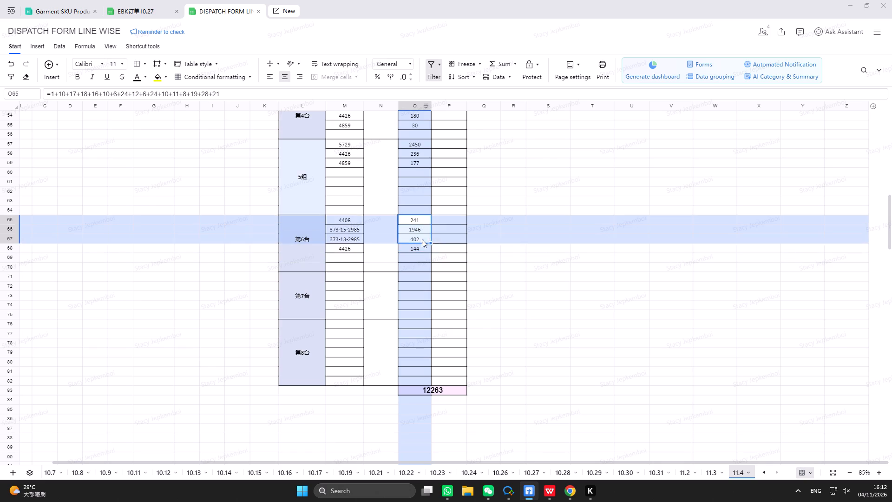
{"action": "left_click_drag", "start_coordinate": [422, 239], "coordinate": [422, 249]}
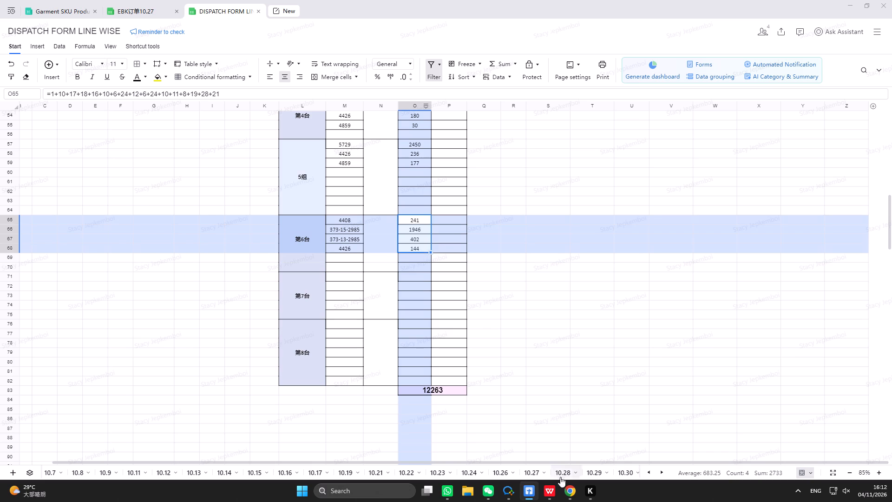
{"action": "left_click", "coordinate": [553, 491]}
{"action": "left_click", "coordinate": [429, 189]}
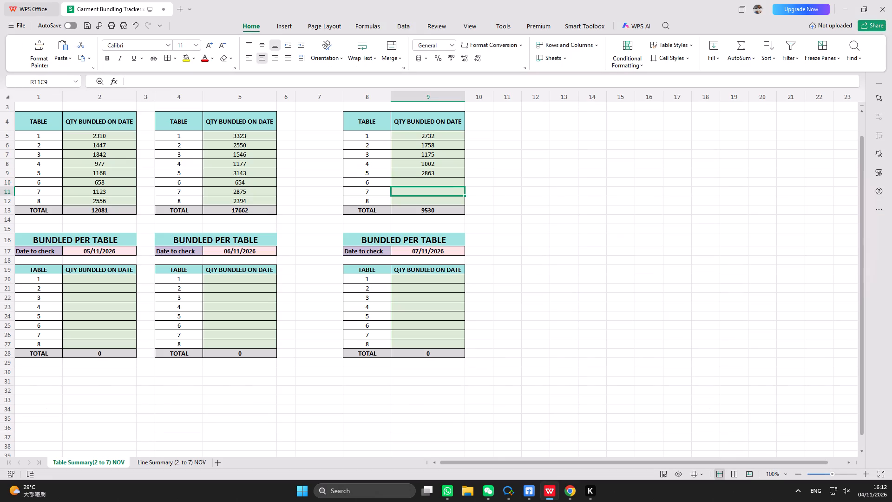
{"action": "left_click", "coordinate": [430, 181]}
{"action": "type", "text": "2733"}
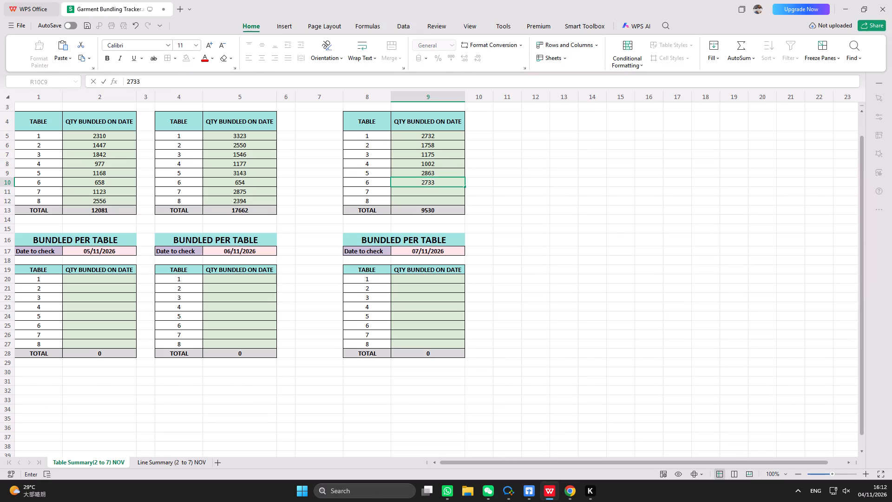
{"action": "key", "text": "Return"}
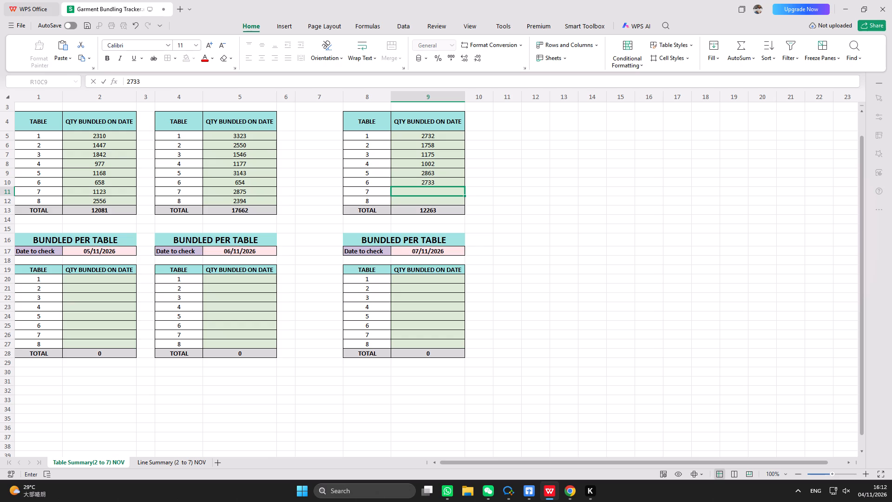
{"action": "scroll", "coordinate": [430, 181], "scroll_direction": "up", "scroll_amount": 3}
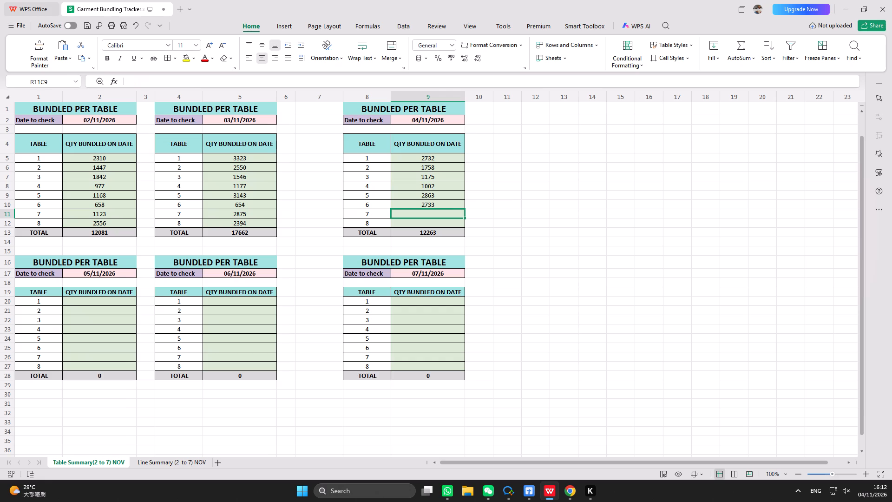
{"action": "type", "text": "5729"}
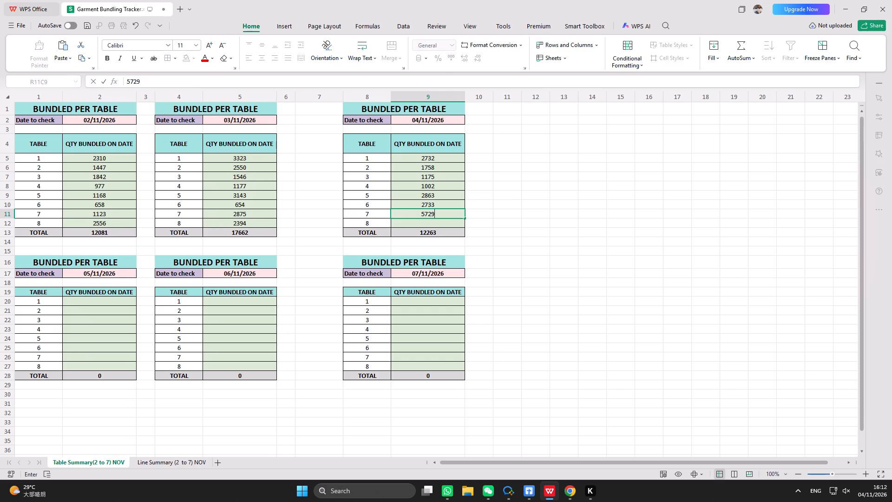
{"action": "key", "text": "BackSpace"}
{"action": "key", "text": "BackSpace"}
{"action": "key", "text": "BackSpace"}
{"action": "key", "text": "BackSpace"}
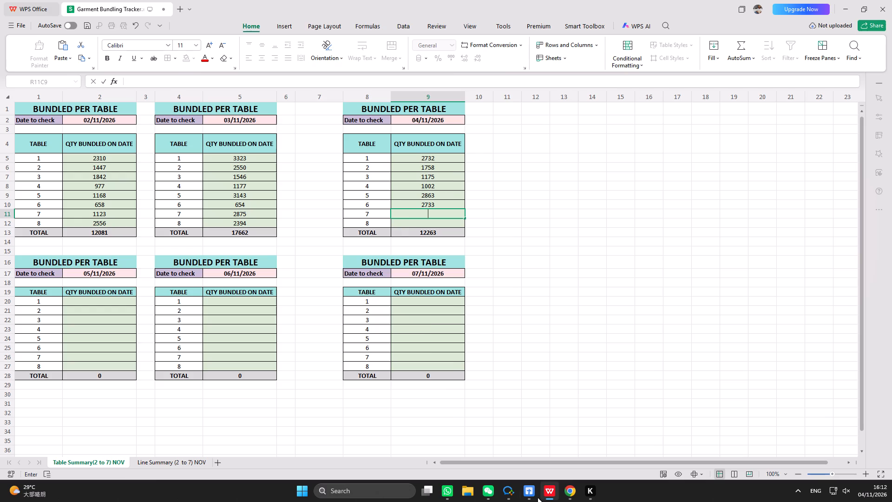
Switch to the dispatch form and enter style 5729 with output =200 in the first row of 第7台.
{"action": "left_click", "coordinate": [538, 495]}
{"action": "left_click", "coordinate": [338, 277]}
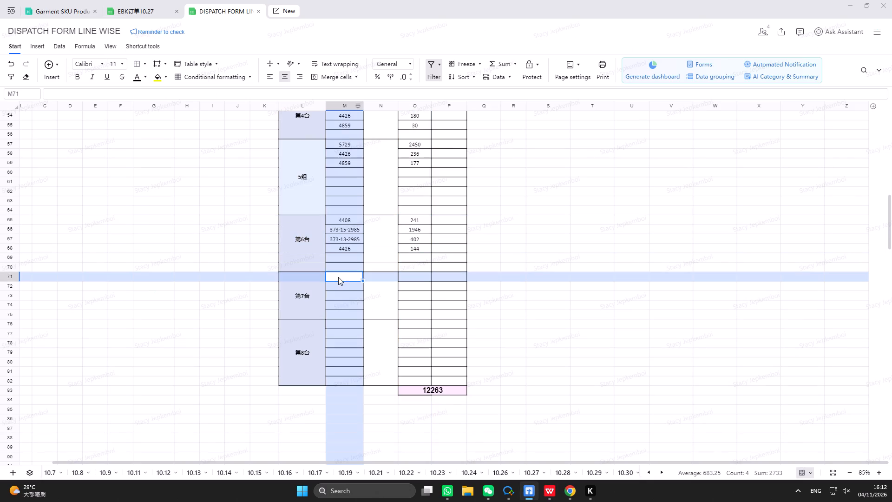
{"action": "type", "text": "5729"}
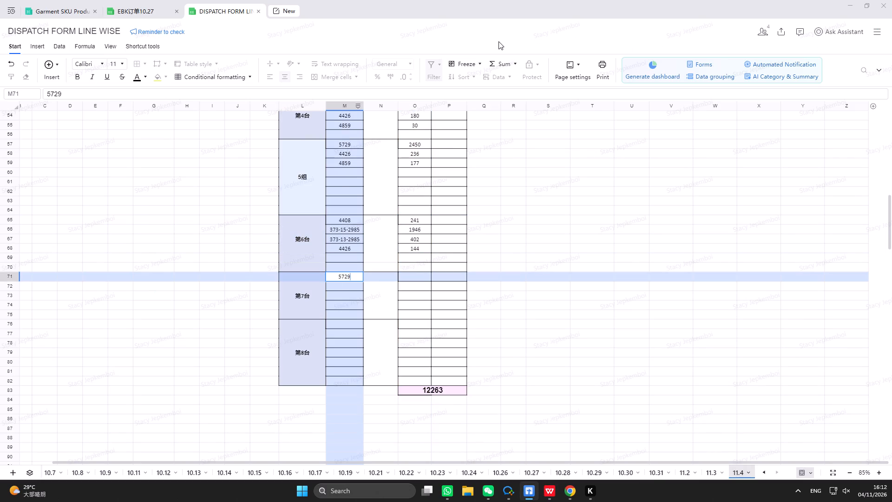
{"action": "left_click", "coordinate": [413, 277]}
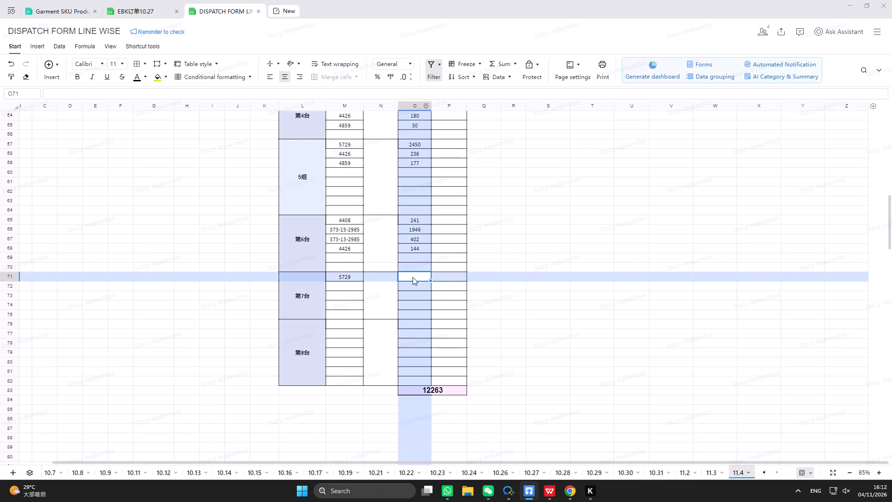
{"action": "key", "text": "equal"}
{"action": "type", "text": "200"}
{"action": "key", "text": "Return"}
Enter style 4423 with output =2+6+3+10+19+14+150+12+19+3+46+46+22+50+27+6+11+50+2 in the second row of 第7台.
{"action": "scroll", "coordinate": [413, 277], "scroll_direction": "up", "scroll_amount": 1}
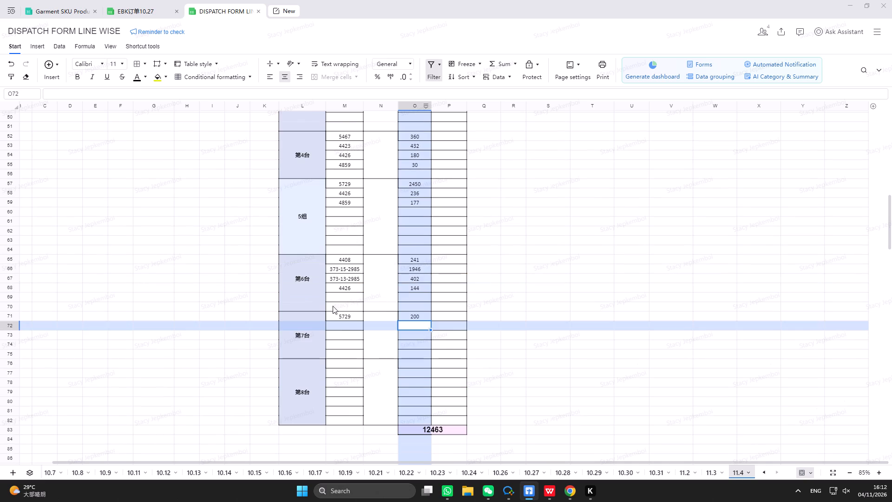
{"action": "left_click", "coordinate": [342, 325]}
{"action": "scroll", "coordinate": [355, 314], "scroll_direction": "down", "scroll_amount": 1}
{"action": "type", "text": "4423"}
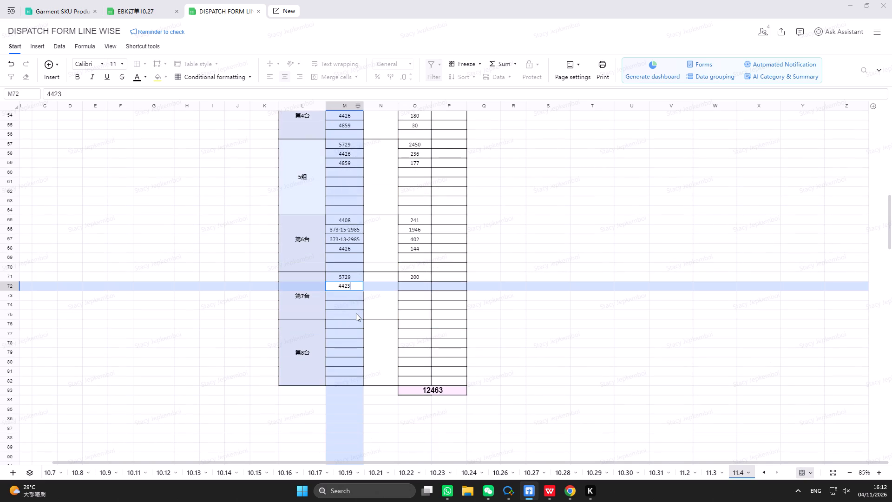
{"action": "left_click", "coordinate": [411, 282]}
{"action": "key", "text": "equal"}
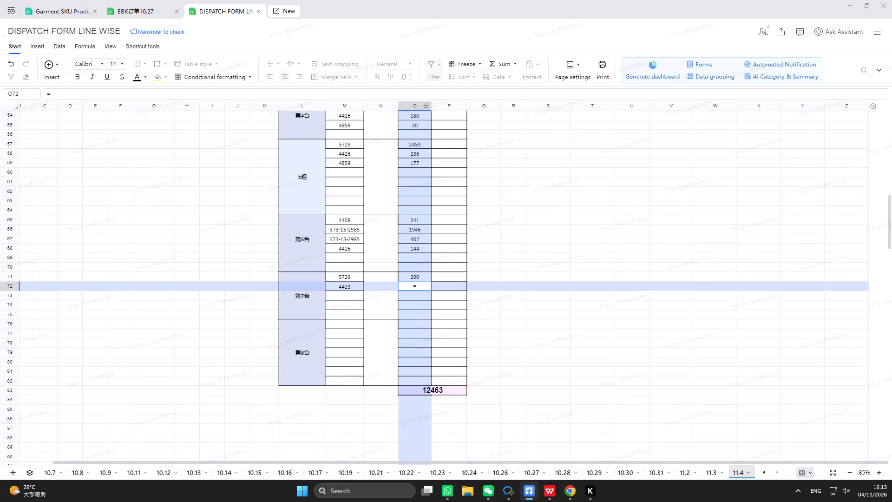
{"action": "type", "text": "2+6"}
{"action": "type", "text": "+3+10+19+14"}
{"action": "type", "text": "+150+12"}
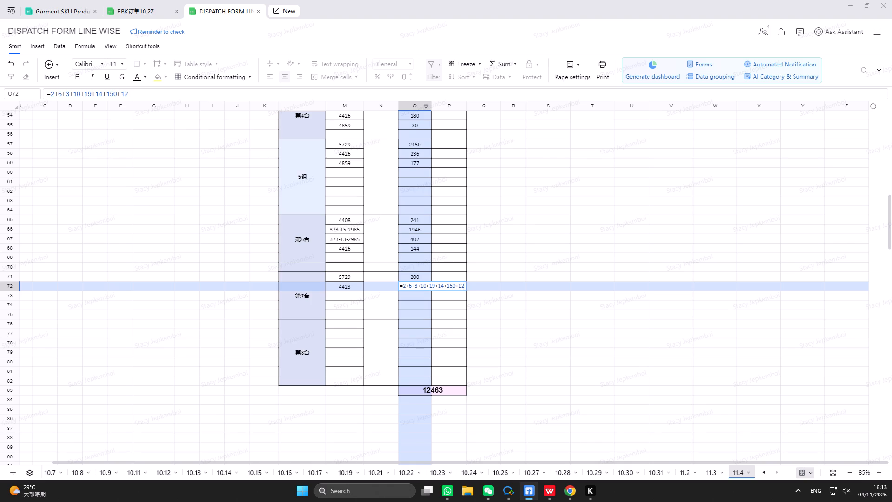
{"action": "type", "text": "+19+3"}
{"action": "type", "text": "+46+46"}
{"action": "type", "text": "+2"}
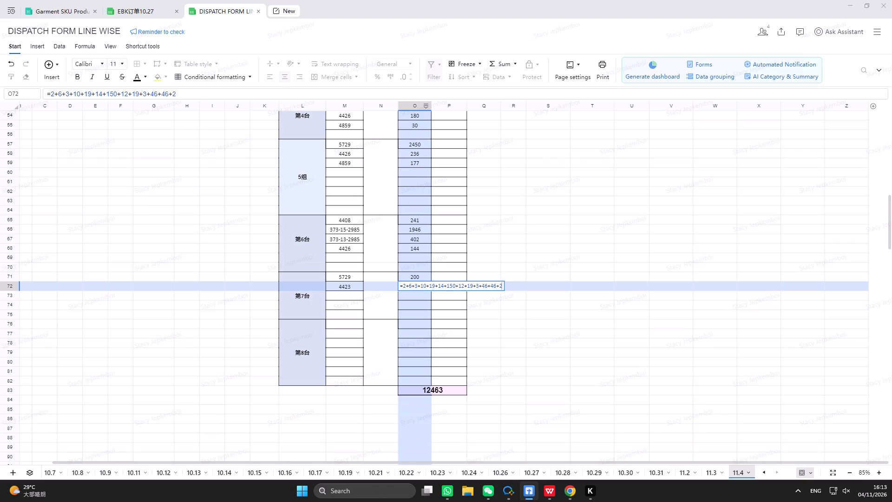
{"action": "type", "text": "2+50"}
{"action": "key", "text": "plus"}
{"action": "type", "text": "27+6"}
{"action": "type", "text": "+11+50+2"}
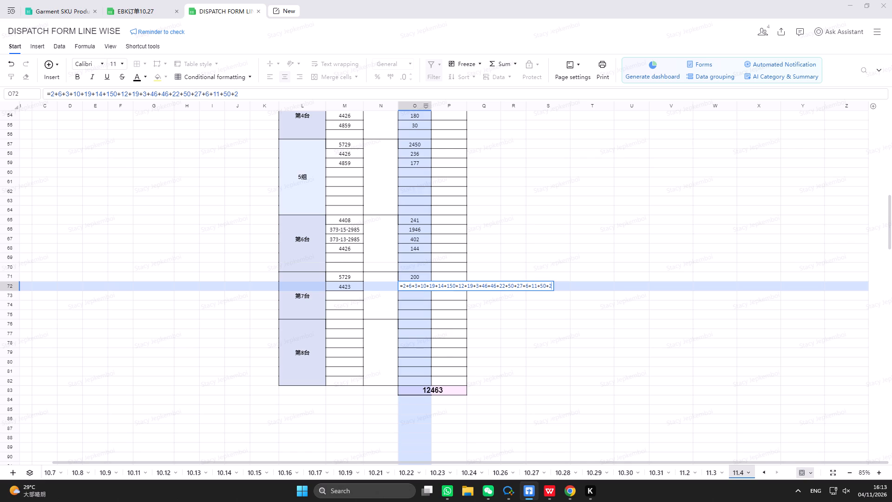
{"action": "key", "text": "Return"}
Enter style 5747 with output =35+22+7+32+36+16+3+16+14+10 in the third row of 第7台.
{"action": "left_click", "coordinate": [350, 293]}
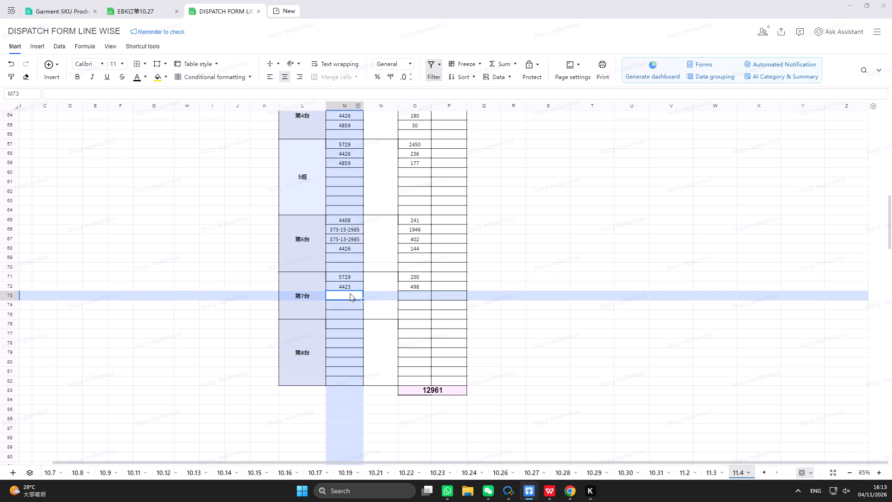
{"action": "type", "text": "5747"}
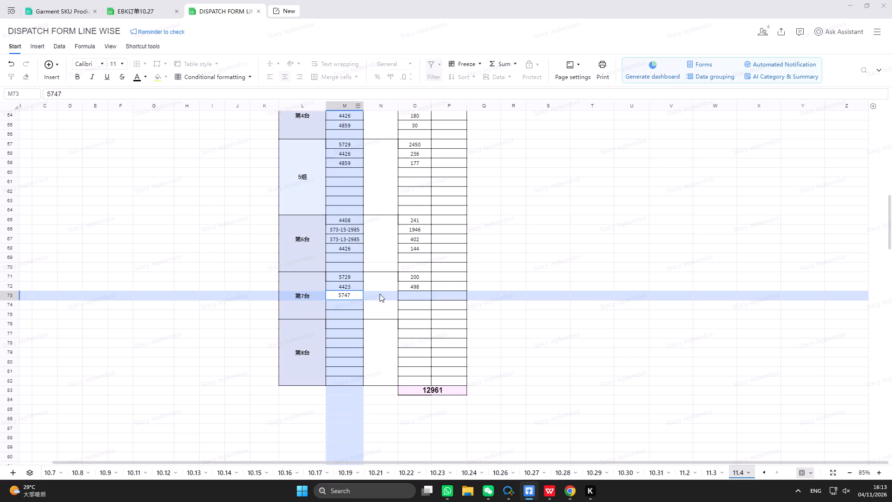
{"action": "left_click", "coordinate": [406, 294]}
{"action": "key", "text": "equal"}
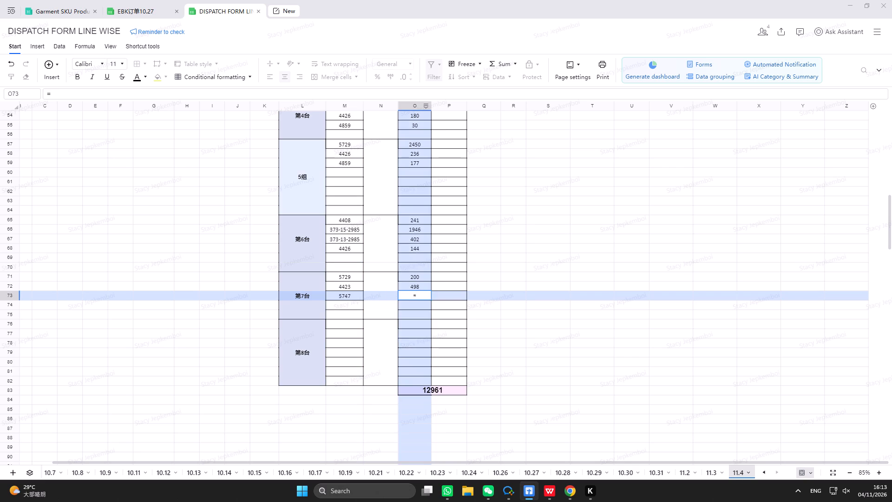
{"action": "type", "text": "35+22"}
{"action": "type", "text": "+7+32+36"}
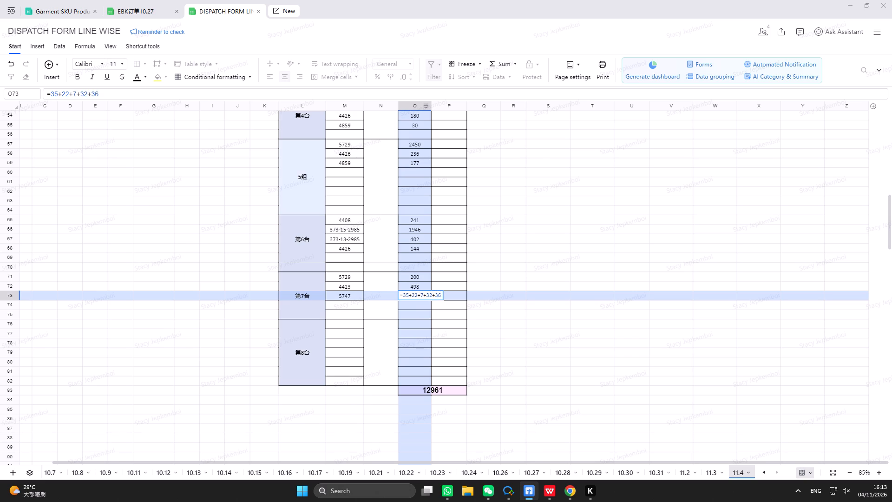
{"action": "key", "text": "plus"}
{"action": "type", "text": "16+3+16+14+10"}
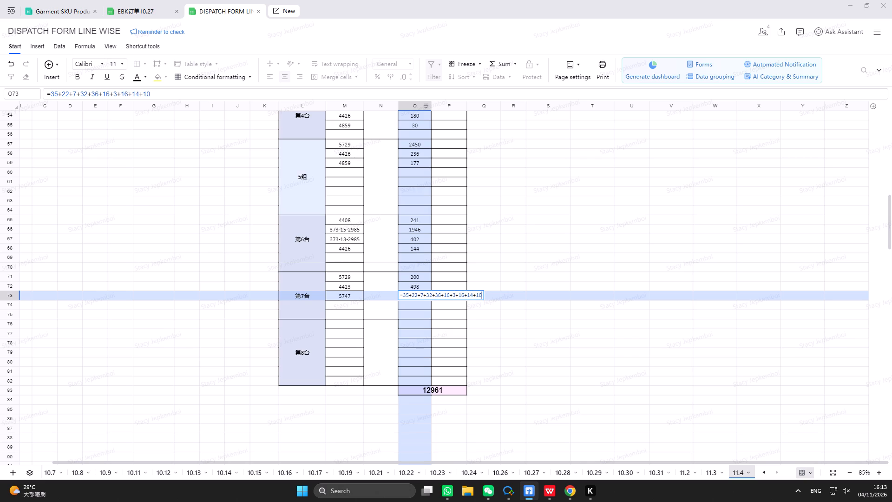
{"action": "key", "text": "Return"}
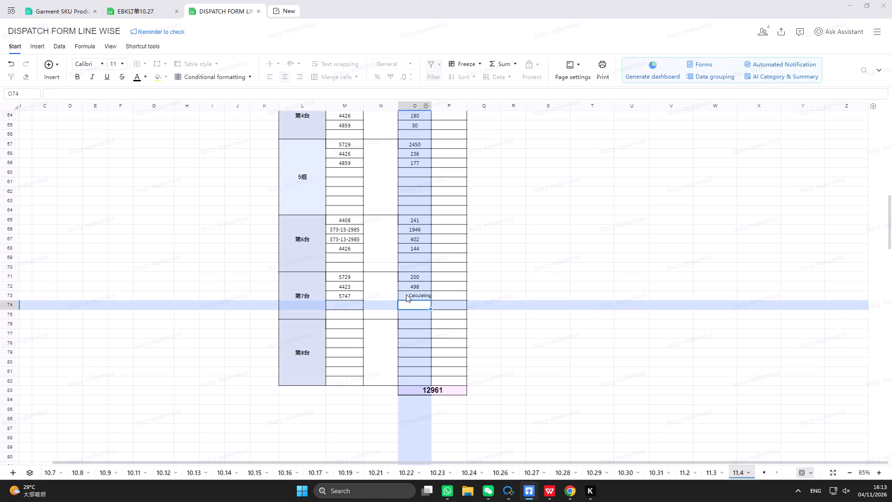
Enter style 4426 with output =6+12+19+14+2+19 in the fourth row of 第7台.
{"action": "left_click", "coordinate": [351, 307]}
{"action": "type", "text": "4426"}
{"action": "left_click", "coordinate": [414, 307]}
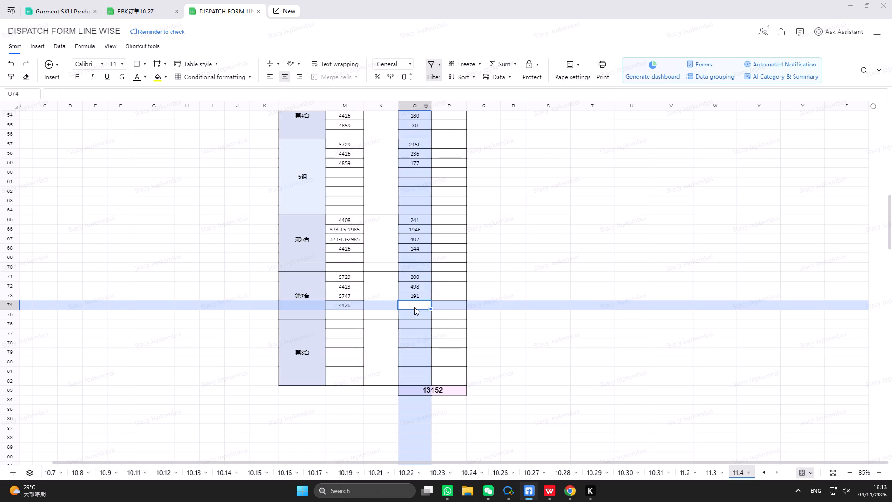
{"action": "key", "text": "equal"}
{"action": "type", "text": "6+12+19"}
{"action": "type", "text": "+14+2+19"}
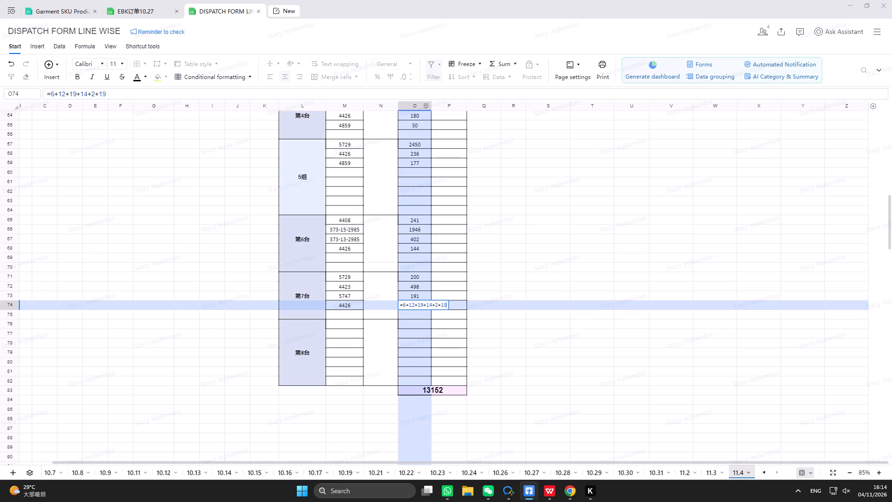
{"action": "key", "text": "Return"}
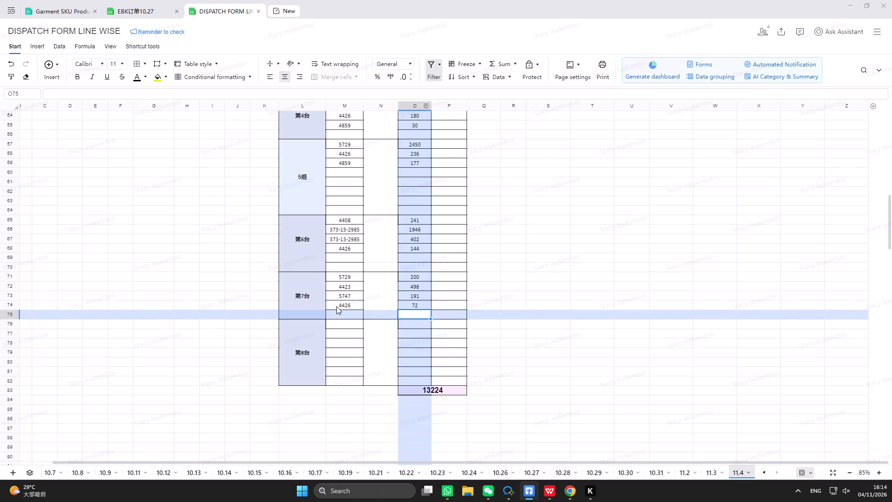
Enter style 5748 with output =3+13+14+9+14 in the fifth row of 第7台.
{"action": "left_click", "coordinate": [340, 310]}
{"action": "type", "text": "5748"}
{"action": "left_click", "coordinate": [422, 317]}
{"action": "key", "text": "equal"}
{"action": "key", "text": "3"}
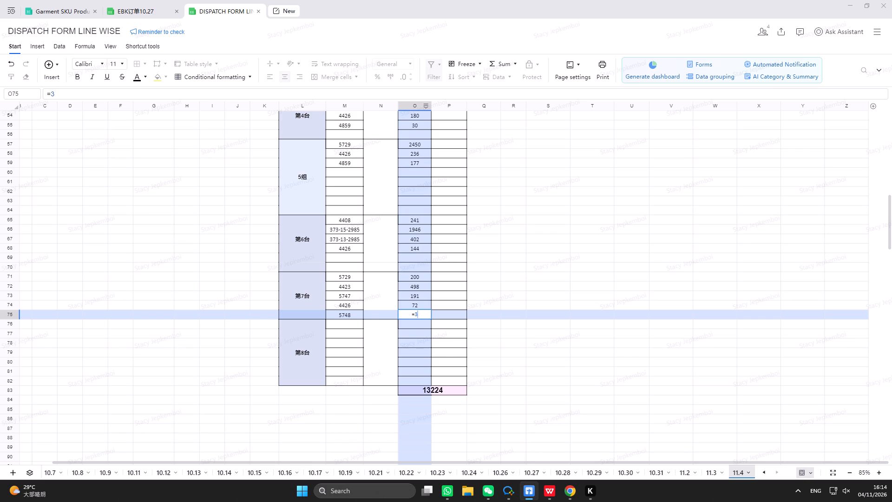
{"action": "type", "text": "+13+14+9+14"}
{"action": "key", "text": "Return"}
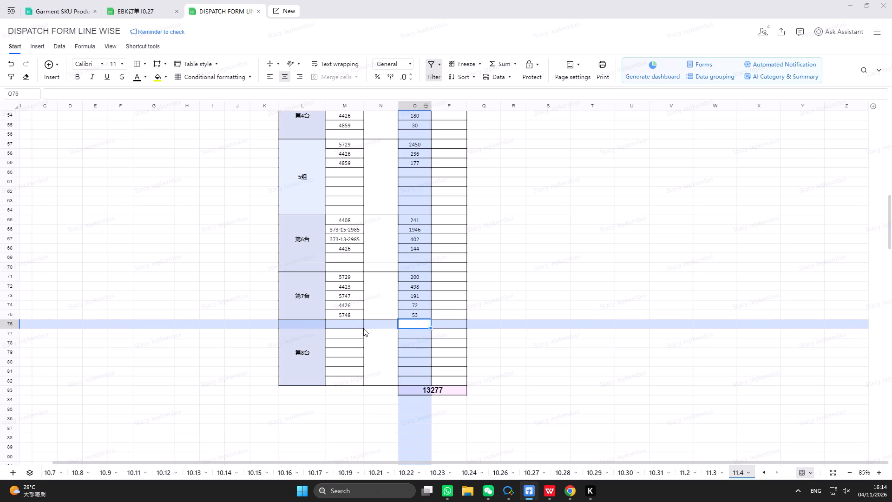
Insert a new row directly below row 75, the last row of 第7台.
{"action": "left_click", "coordinate": [351, 316]}
{"action": "left_click", "coordinate": [8, 316]}
{"action": "right_click", "coordinate": [8, 316]}
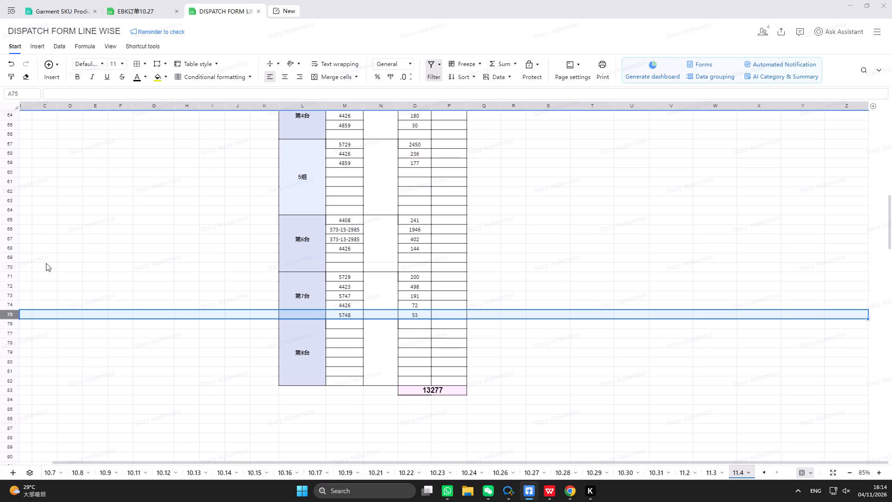
{"action": "left_click", "coordinate": [35, 135]}
Enter style 5287 with output =50+46+50+30+50+45+50+27+1 in the new row 76 below 第7台.
{"action": "left_click", "coordinate": [358, 324]}
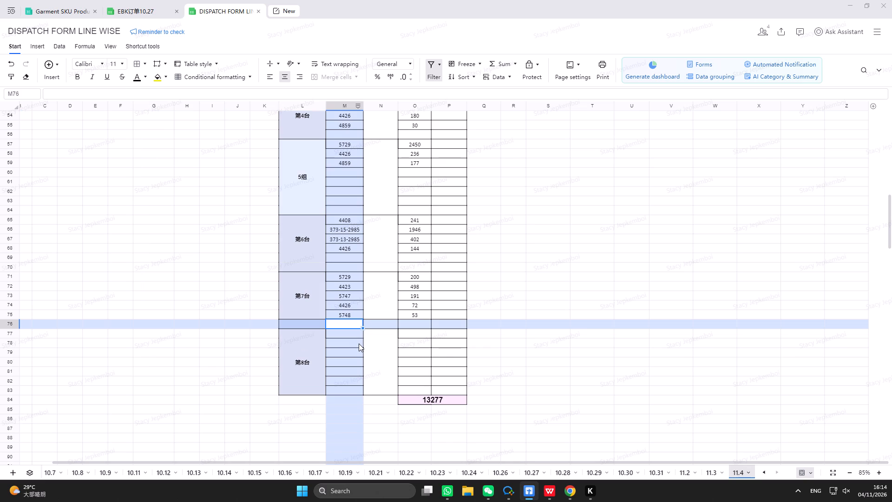
{"action": "type", "text": "5287"}
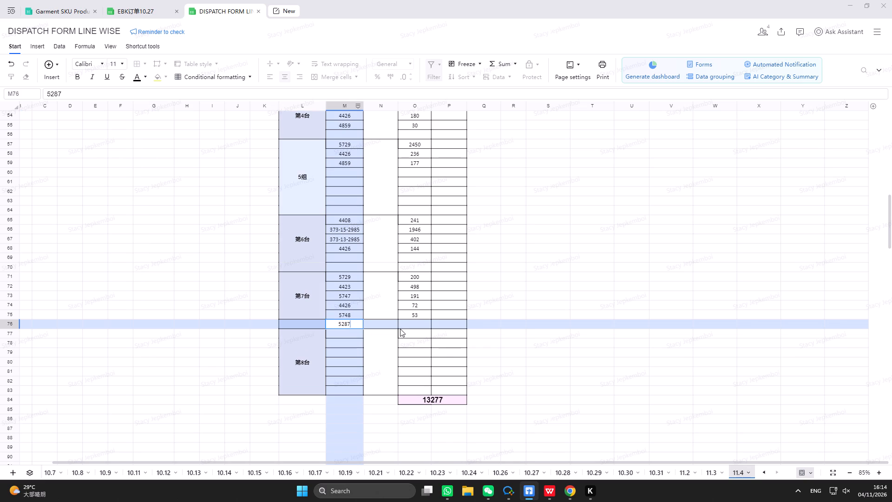
{"action": "left_click", "coordinate": [402, 326]}
{"action": "key", "text": "equal"}
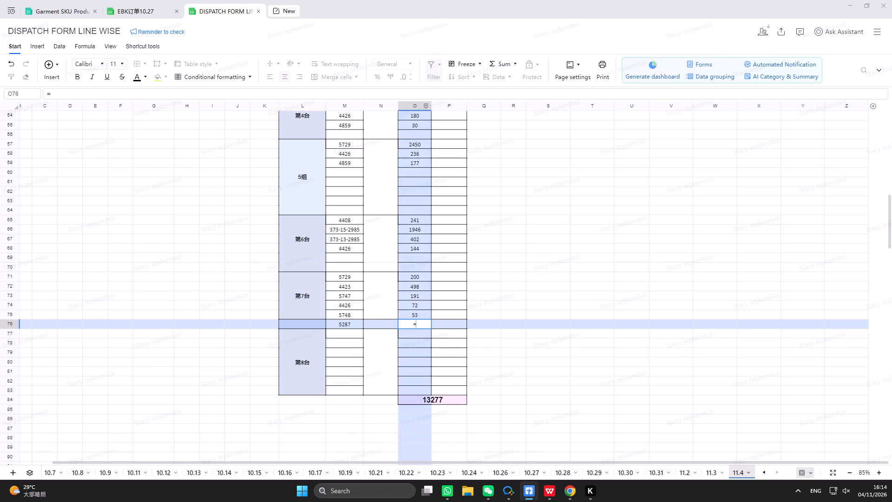
{"action": "type", "text": "50+46"}
{"action": "type", "text": "+50+30+50+"}
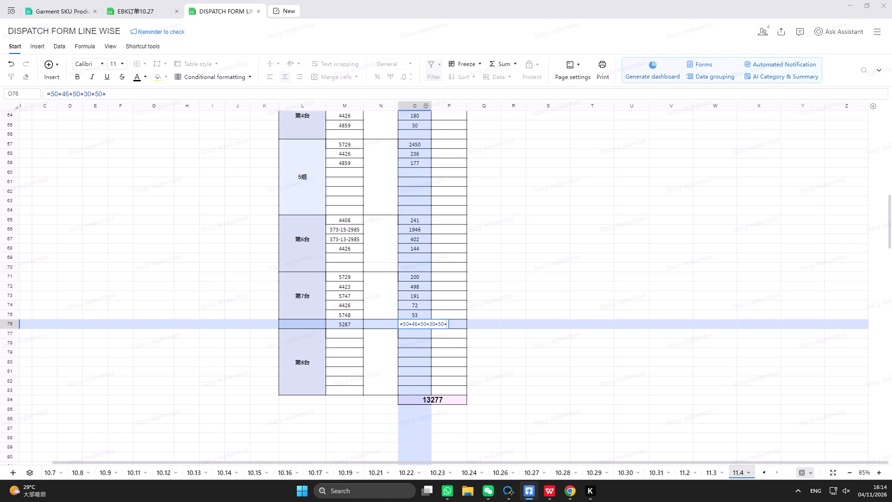
{"action": "type", "text": "45+50+27+8"}
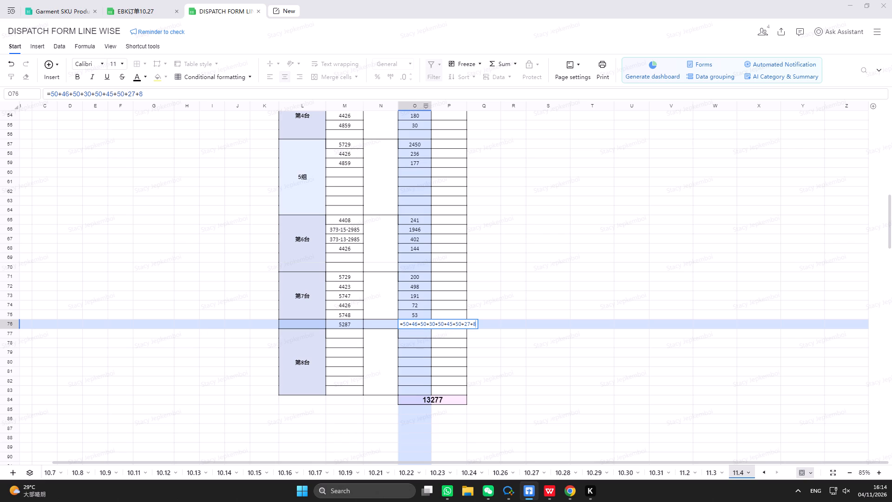
{"action": "key", "text": "BackSpace"}
{"action": "key", "text": "1"}
{"action": "key", "text": "Return"}
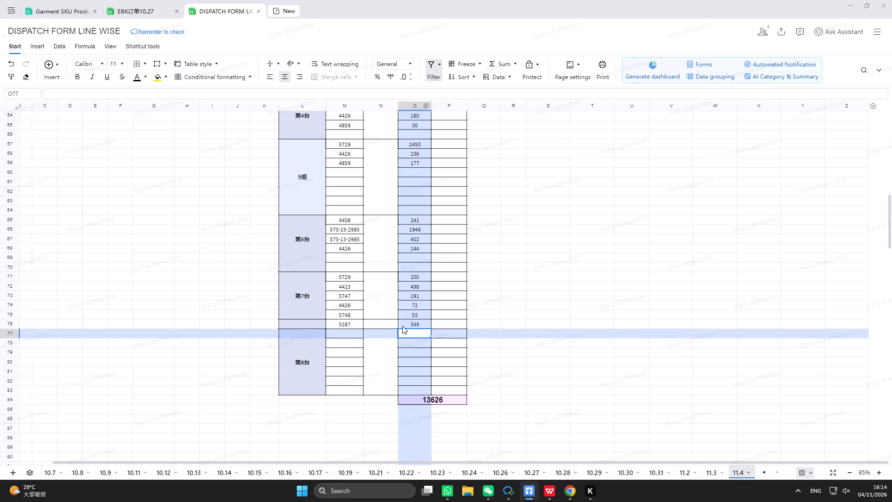
Sum the six 第7台 outputs and record 1363 for table 7 under 04/11/2026 in the Garment Bundling Tracker in WPS Office.
{"action": "left_click_drag", "start_coordinate": [421, 278], "coordinate": [415, 321]}
{"action": "left_click", "coordinate": [551, 497]}
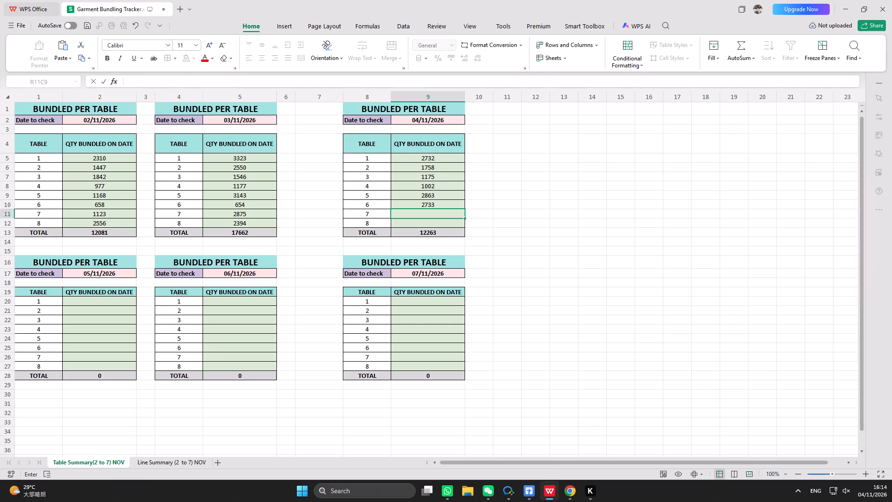
{"action": "left_click", "coordinate": [439, 222]}
{"action": "left_click", "coordinate": [440, 216]}
{"action": "type", "text": "16"}
{"action": "key", "text": "3"}
{"action": "key", "text": "BackSpace"}
{"action": "key", "text": "BackSpace"}
{"action": "type", "text": "363"}
{"action": "key", "text": "Return"}
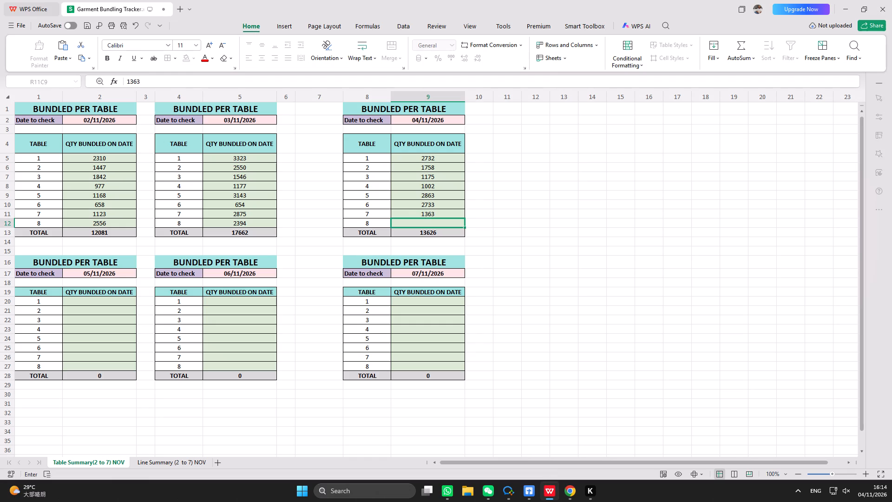
Back in the dispatch form, merge the 第7台 label cells and the column N cells across rows 71 to 76.
{"action": "left_click", "coordinate": [549, 498]}
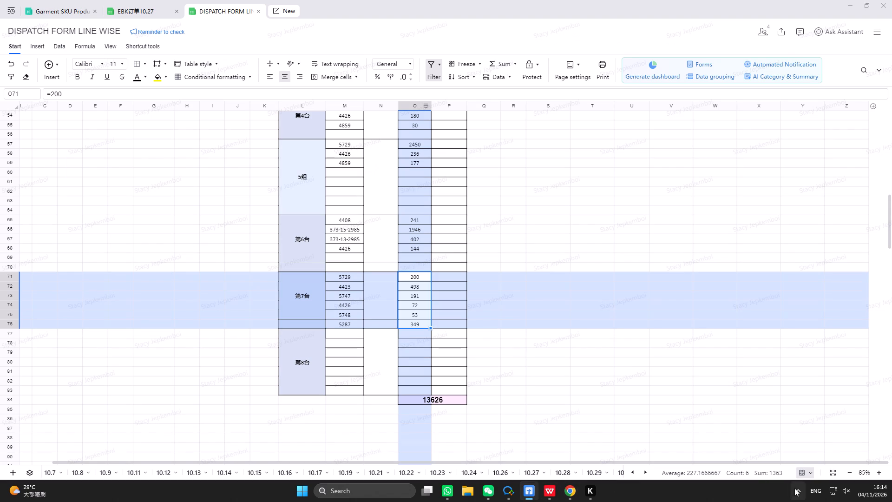
{"action": "left_click", "coordinate": [347, 334]}
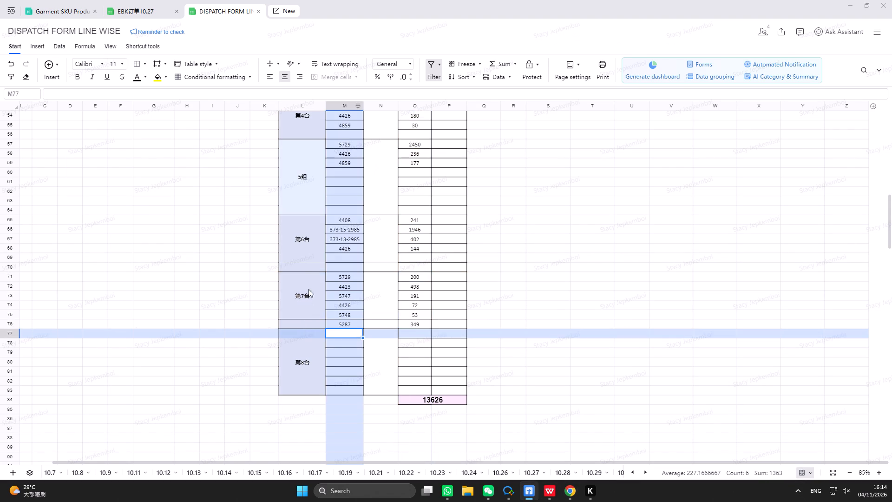
{"action": "left_click_drag", "start_coordinate": [303, 273], "coordinate": [309, 320]}
{"action": "left_click", "coordinate": [324, 77]}
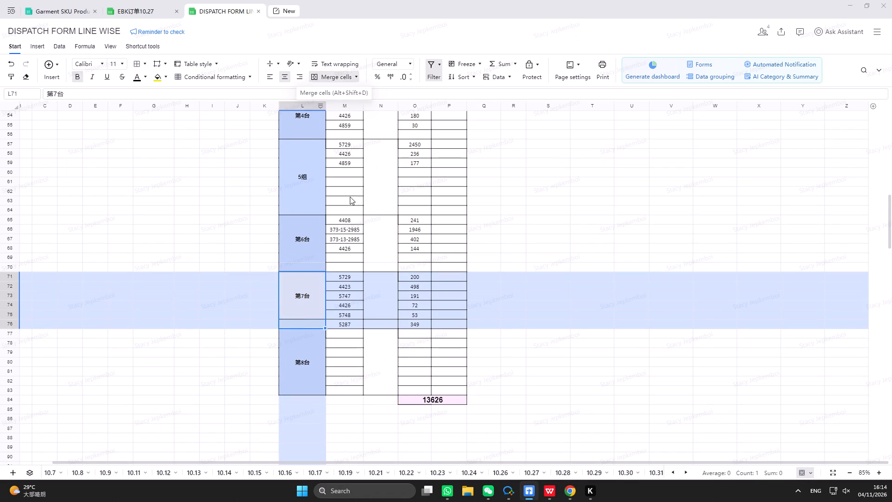
{"action": "left_click_drag", "start_coordinate": [386, 277], "coordinate": [386, 320]}
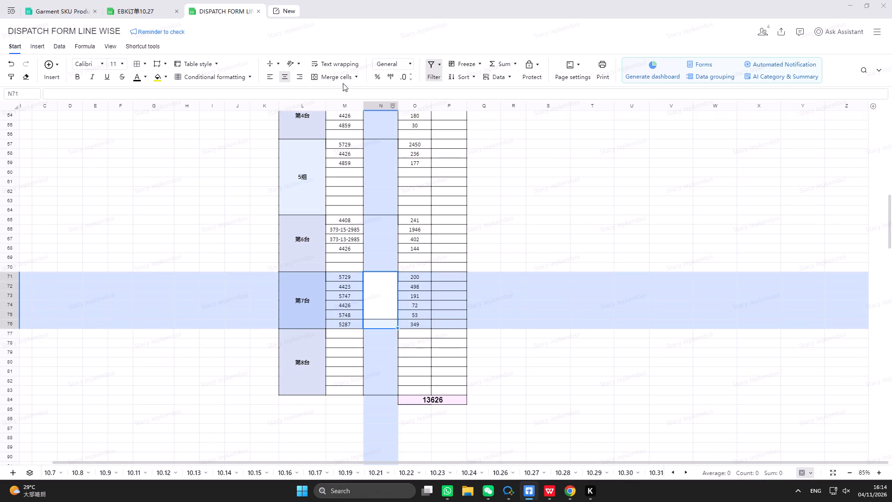
{"action": "left_click", "coordinate": [341, 78]}
Enter style 5729 with output =500+150+30 in the first row of 第8台.
{"action": "left_click", "coordinate": [346, 336]}
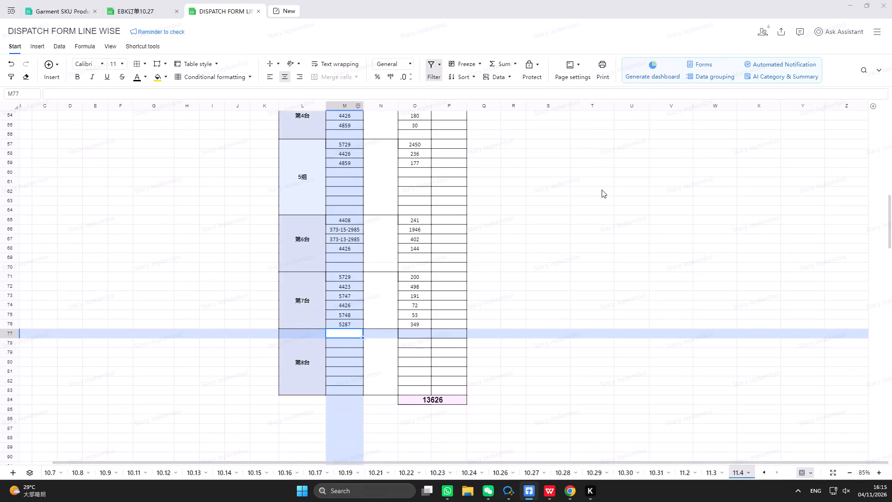
{"action": "type", "text": "5729"}
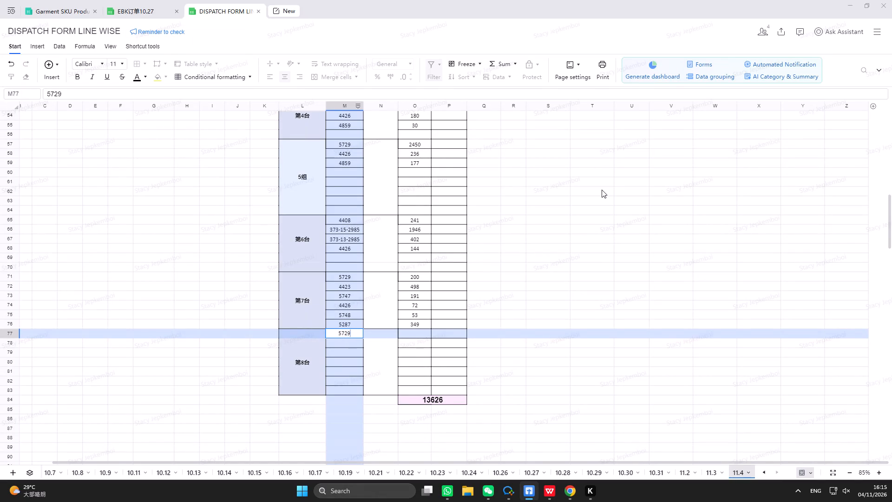
{"action": "scroll", "coordinate": [491, 174], "scroll_direction": "down", "scroll_amount": 1}
{"action": "left_click", "coordinate": [412, 289]}
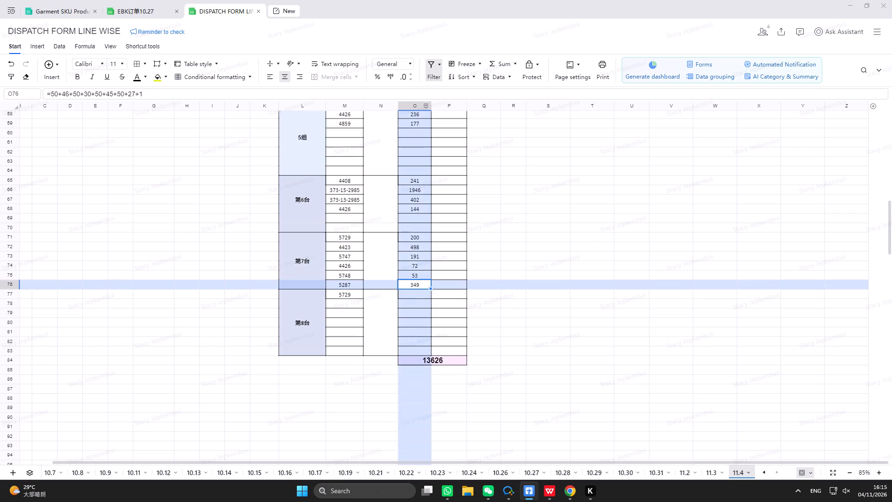
{"action": "left_click", "coordinate": [413, 296]}
{"action": "key", "text": "equal"}
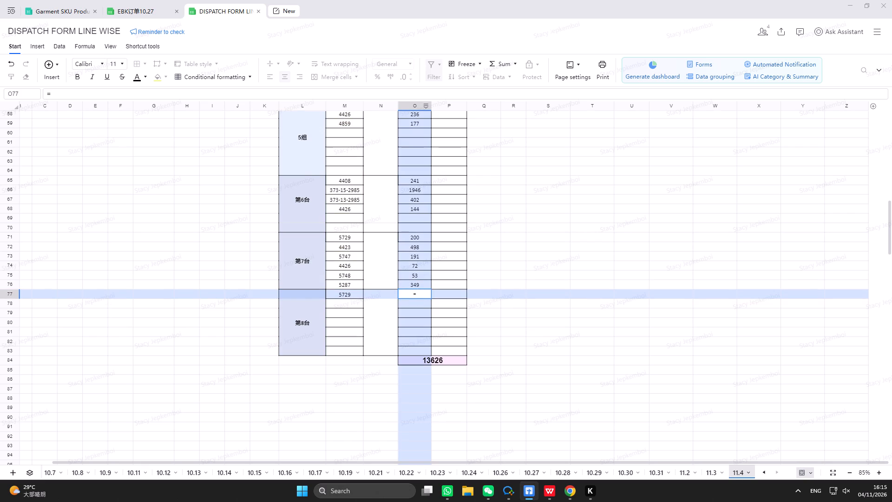
{"action": "type", "text": "500+"}
{"action": "type", "text": "150+30"}
{"action": "key", "text": "Return"}
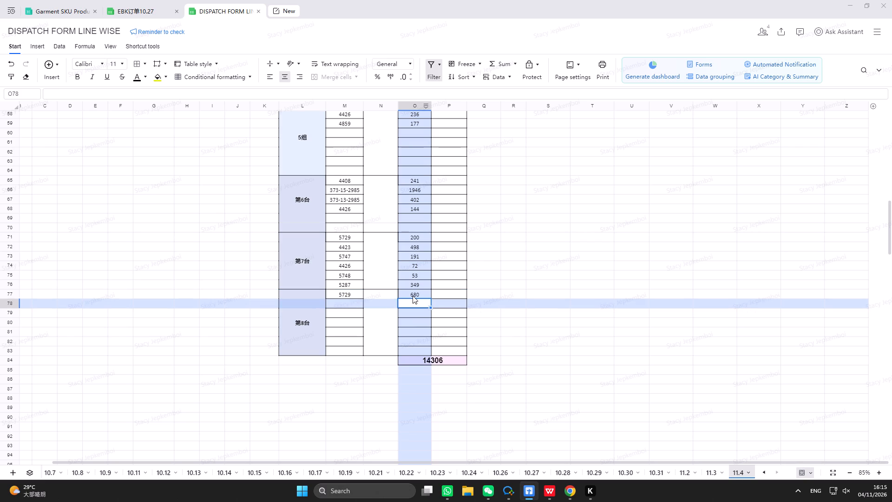
Enter style 5467 with output =15+30+22+30+30+15+30+5+120+90+4+30+17+24+11+60+4 in the second row of 第8台.
{"action": "left_click", "coordinate": [350, 303]}
{"action": "type", "text": "549"}
{"action": "key", "text": "BackSpace"}
{"action": "type", "text": "67"}
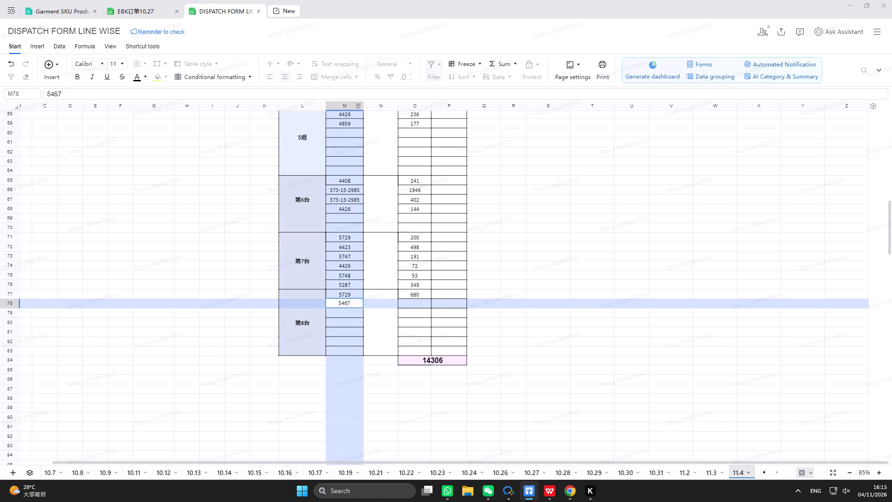
{"action": "left_click", "coordinate": [408, 305]}
{"action": "key", "text": "equal"}
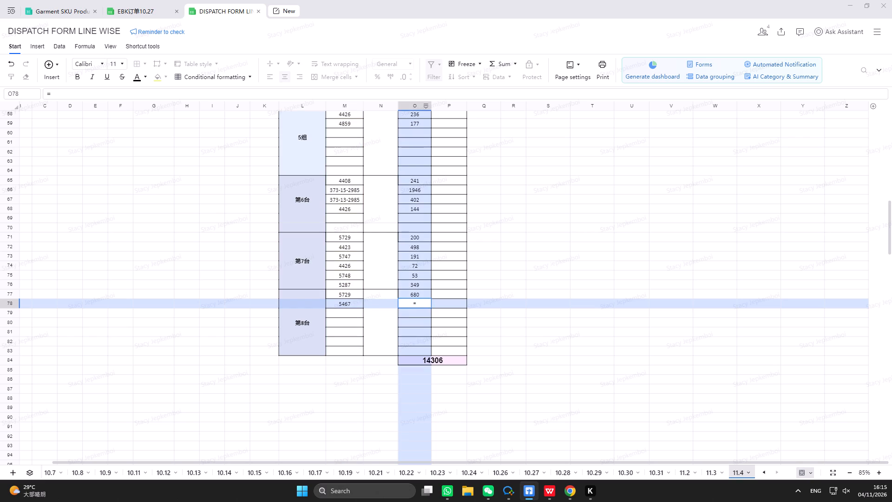
{"action": "type", "text": "15+30"}
{"action": "type", "text": "+22+30"}
{"action": "type", "text": "+30+15"}
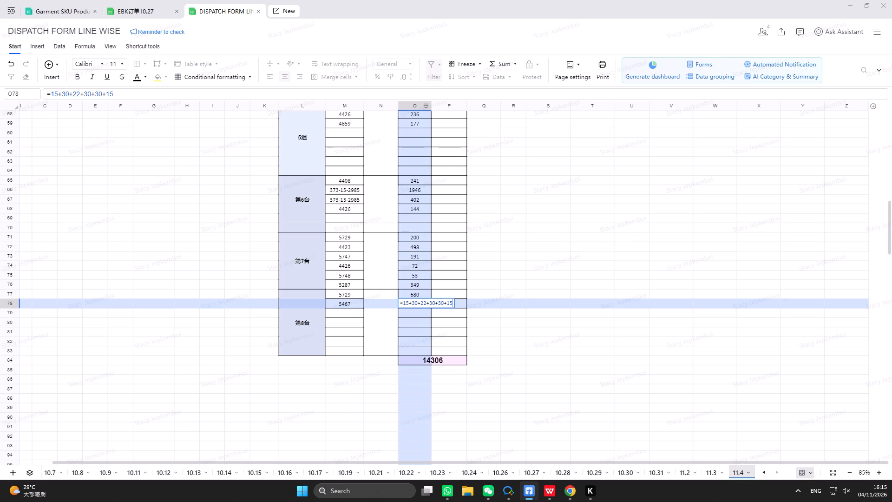
{"action": "type", "text": "+30+5"}
{"action": "type", "text": "+120"}
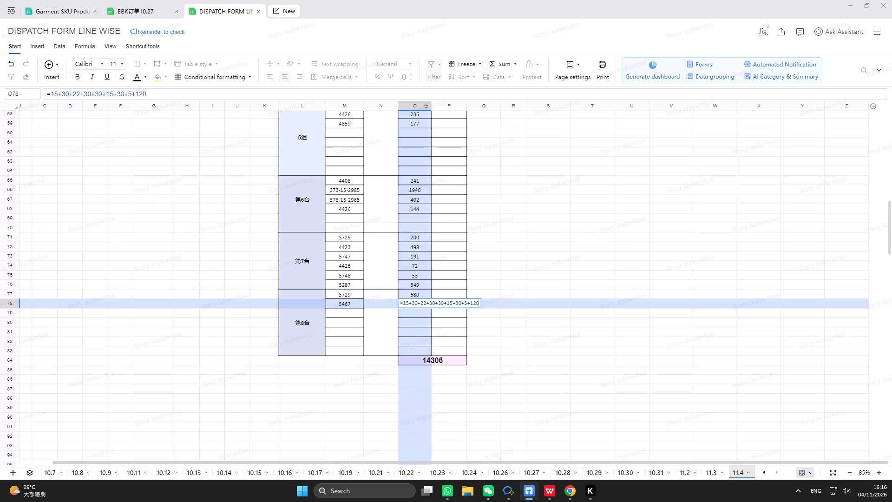
{"action": "type", "text": "+90+4"}
{"action": "type", "text": "+30+17"}
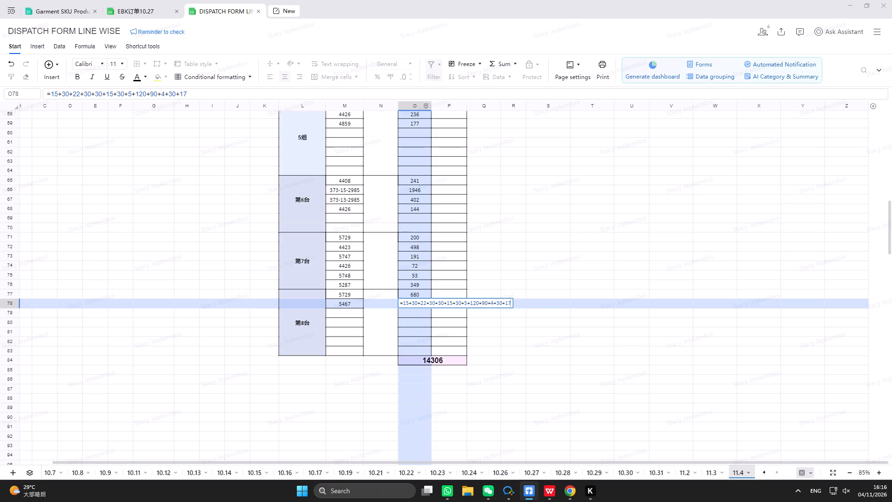
{"action": "type", "text": "+24+11+60+4"}
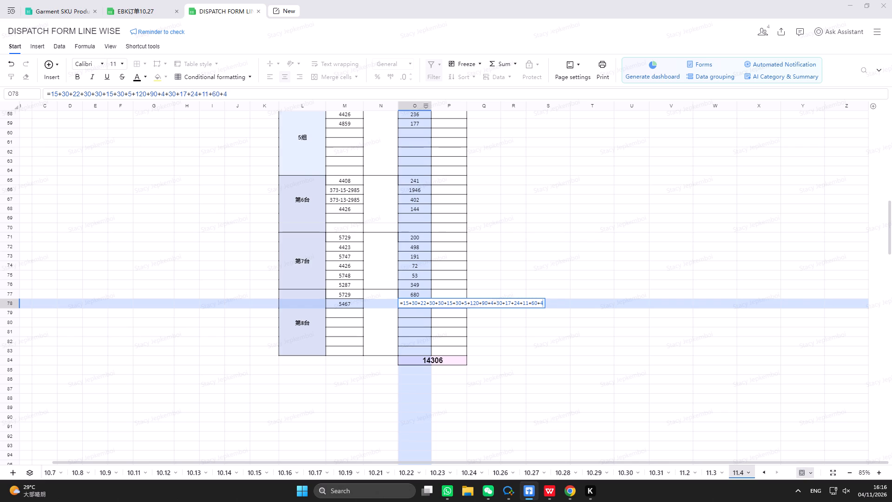
{"action": "key", "text": "Return"}
Enter style 5287 with output =42+50+2+50+43+50+41+50+9+15+50+16+100+25+200+46+100+35+50 in the third row of 第8台.
{"action": "left_click", "coordinate": [349, 310]}
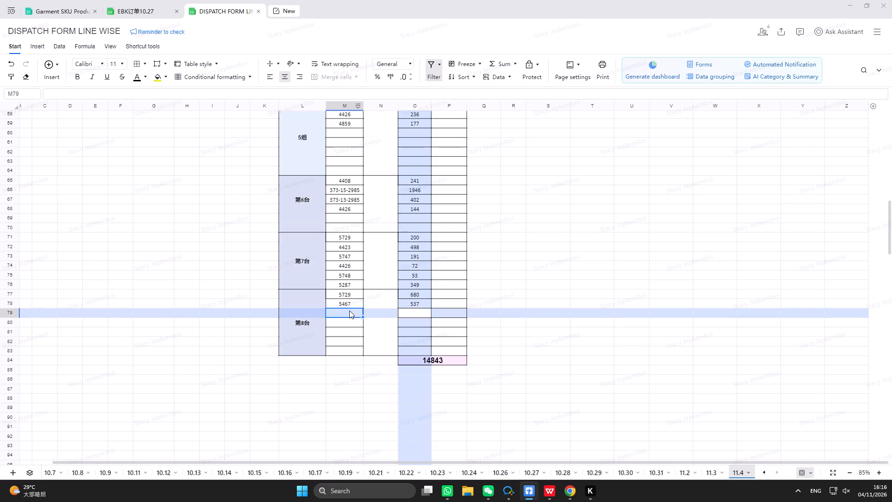
{"action": "type", "text": "528"}
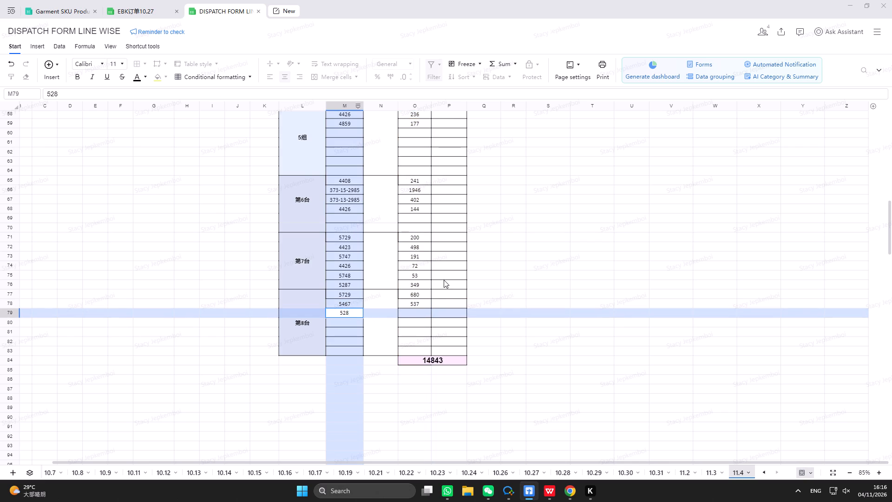
{"action": "key", "text": "7"}
{"action": "left_click", "coordinate": [419, 312]}
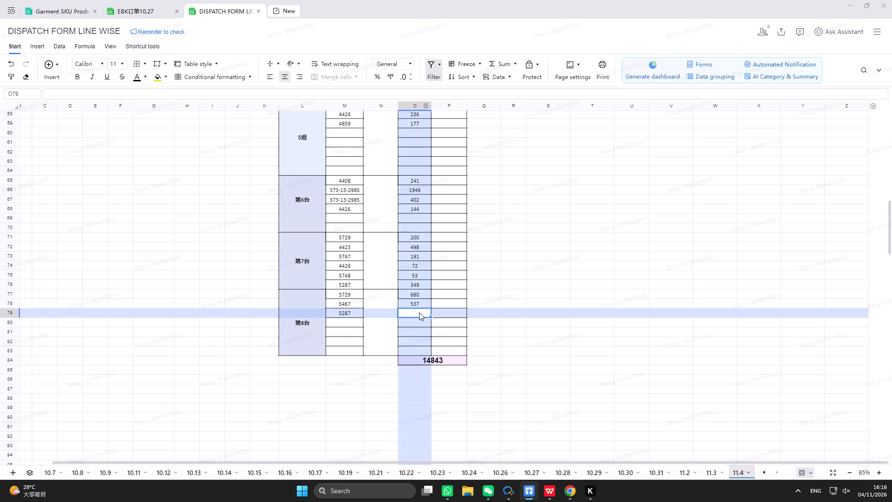
{"action": "key", "text": "equal"}
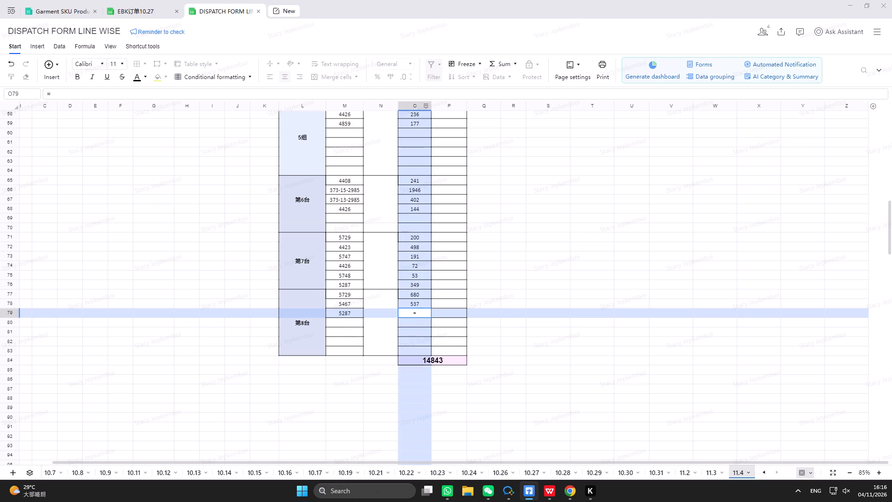
{"action": "type", "text": "42+50+2+50+43"}
{"action": "type", "text": "+50+41"}
{"action": "type", "text": "+50+9"}
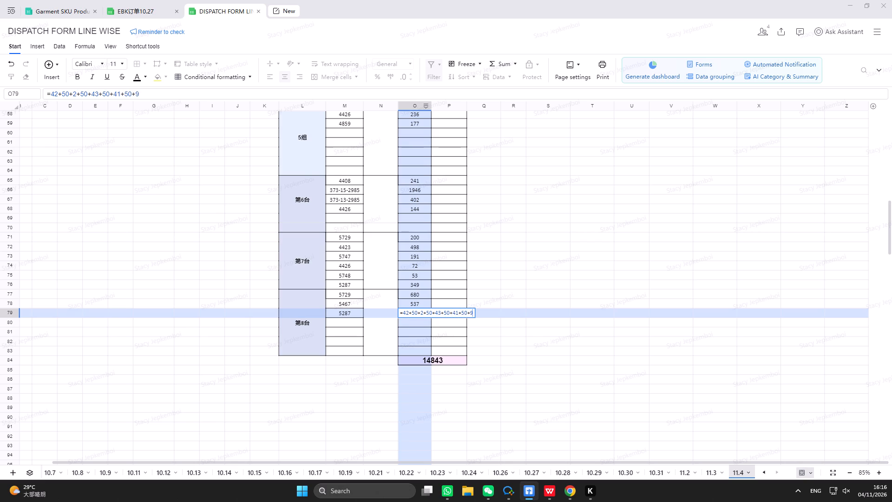
{"action": "key", "text": "plus"}
{"action": "type", "text": "15+50+"}
{"action": "type", "text": "16+100+"}
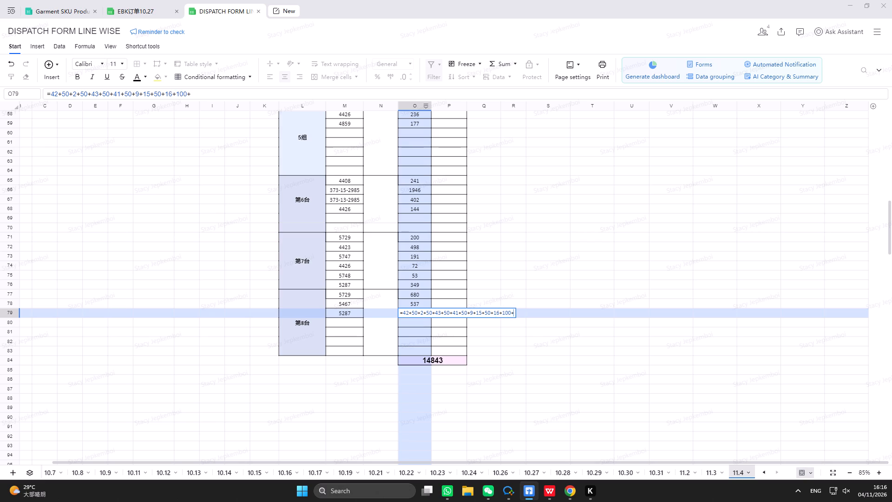
{"action": "type", "text": "25"}
{"action": "key", "text": "plus"}
{"action": "type", "text": "200+46+"}
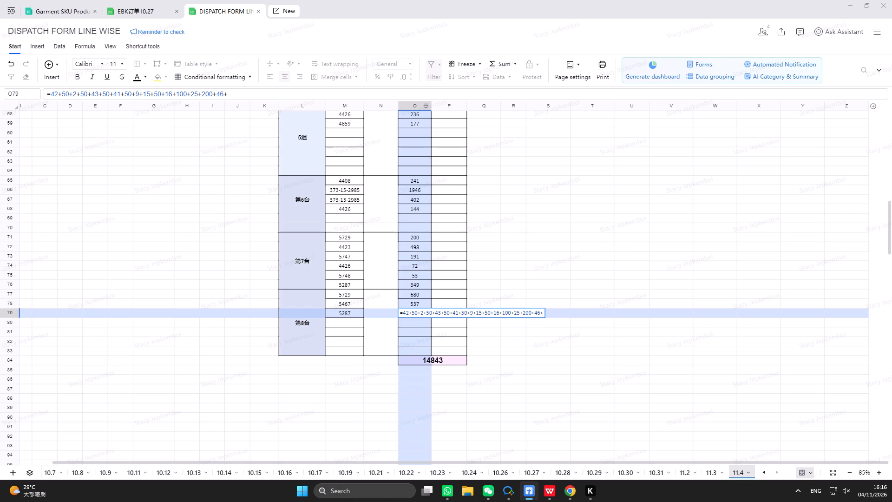
{"action": "type", "text": "100+35+50"}
{"action": "key", "text": "Return"}
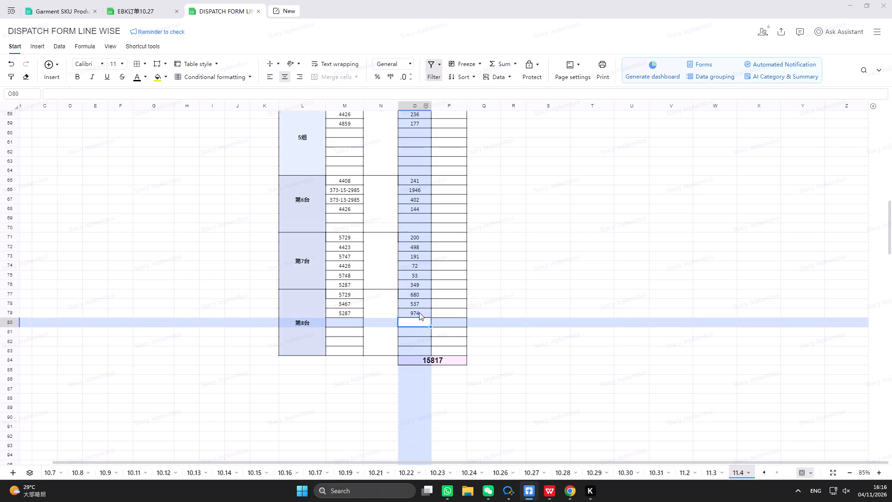
Sum the three 第8台 outputs and record 2191 for table 8 under 04/11/2026 in the Garment Bundling Tracker in WPS Office.
{"action": "left_click_drag", "start_coordinate": [427, 291], "coordinate": [423, 308]}
{"action": "left_click", "coordinate": [553, 492]}
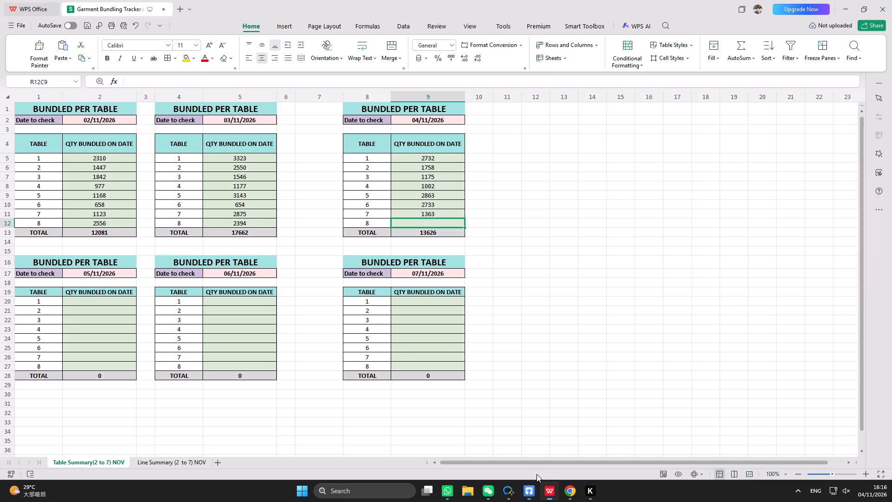
{"action": "left_click", "coordinate": [445, 235]}
{"action": "left_click", "coordinate": [445, 225]}
{"action": "type", "text": "2191"}
{"action": "key", "text": "Return"}
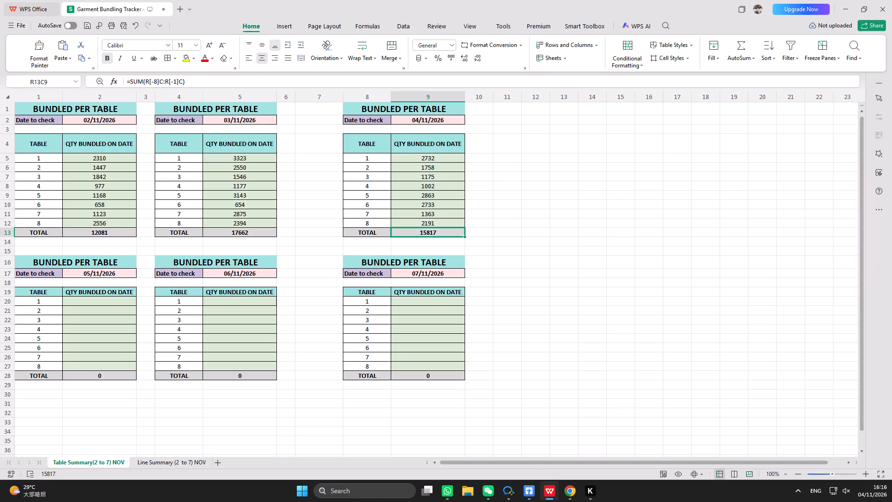
Save the Garment Bundling Tracker workbook.
{"action": "left_click", "coordinate": [575, 260]}
{"action": "scroll", "coordinate": [575, 260], "scroll_direction": "up", "scroll_amount": 1}
{"action": "triple_click", "coordinate": [85, 27]}
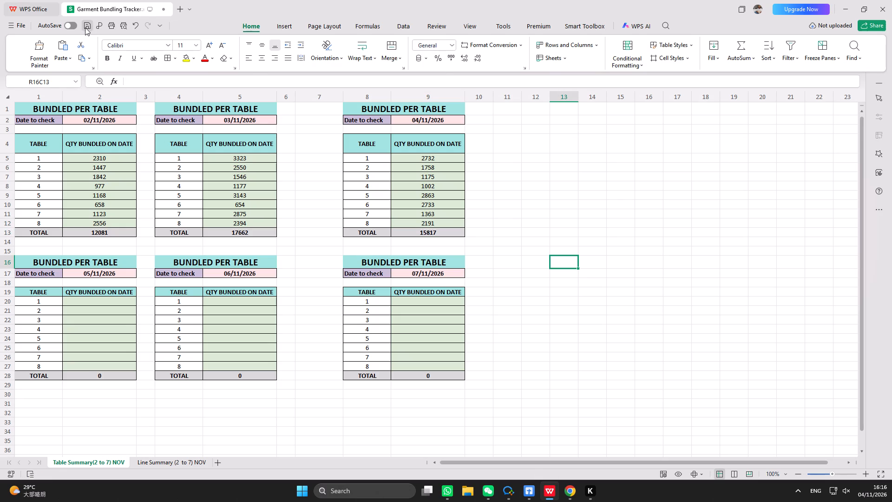
{"action": "triple_click", "coordinate": [85, 27]}
Back in the dispatch form, enter 15817 as the Bundling Section total in row 29.
{"action": "left_click", "coordinate": [535, 493]}
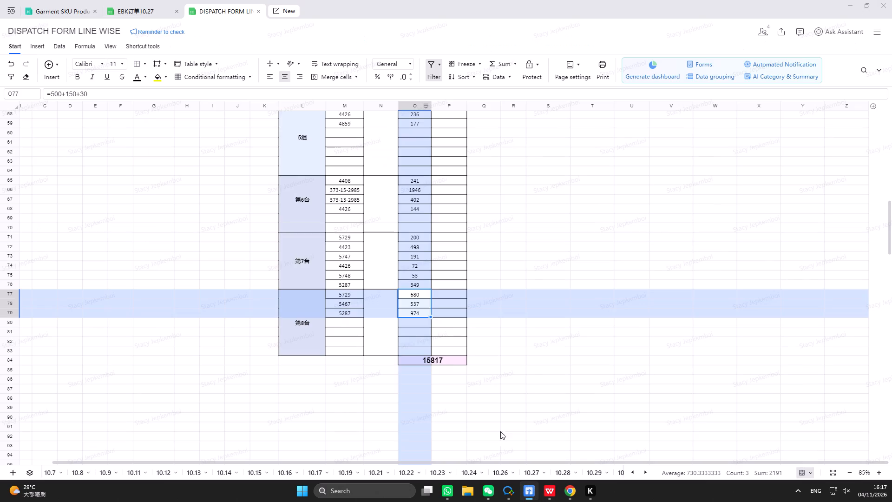
{"action": "scroll", "coordinate": [451, 367], "scroll_direction": "up", "scroll_amount": 12}
{"action": "left_click", "coordinate": [418, 302]}
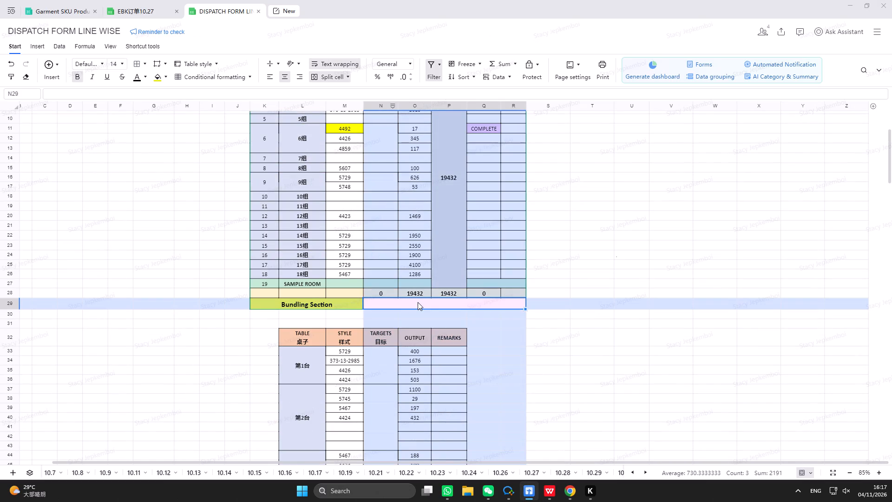
{"action": "type", "text": "15817"}
{"action": "key", "text": "Return"}
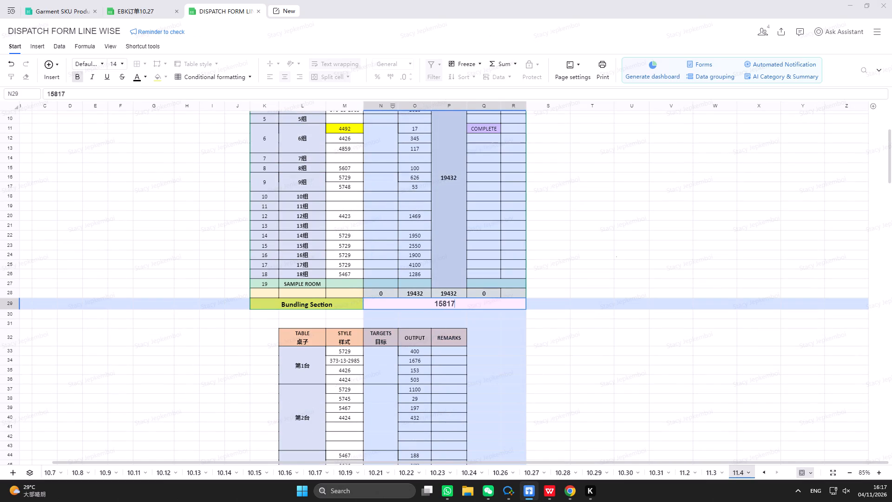
{"action": "scroll", "coordinate": [409, 289], "scroll_direction": "up", "scroll_amount": 2}
{"action": "left_click", "coordinate": [600, 347]}
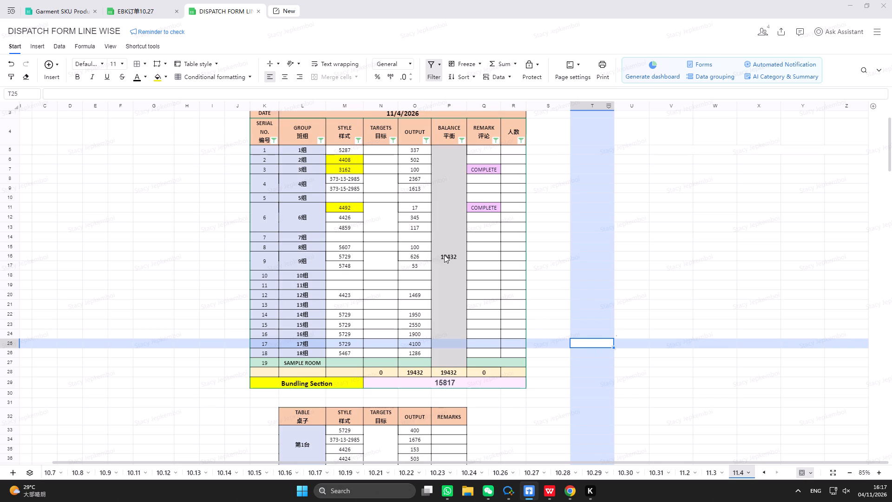
Extend the 14组 output for style 5729 by 700 so its formula reads =600+700+650+700.
{"action": "left_click_drag", "start_coordinate": [401, 317], "coordinate": [410, 316]}
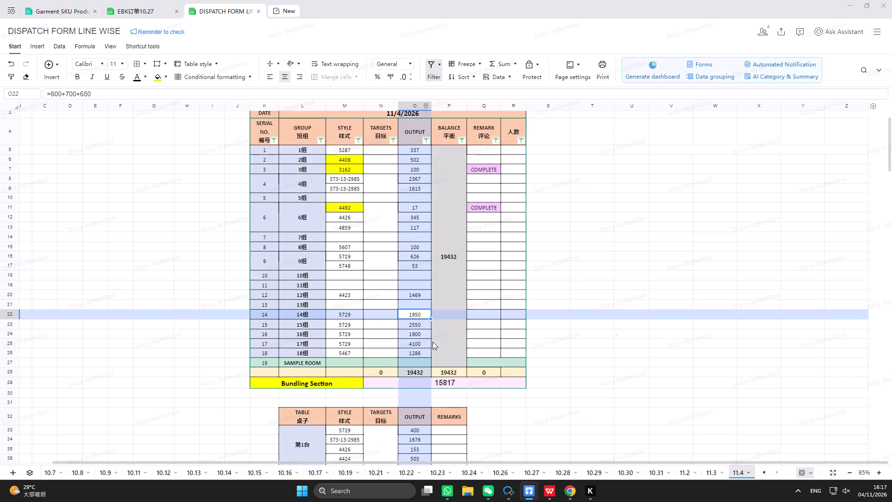
{"action": "left_click", "coordinate": [196, 95]}
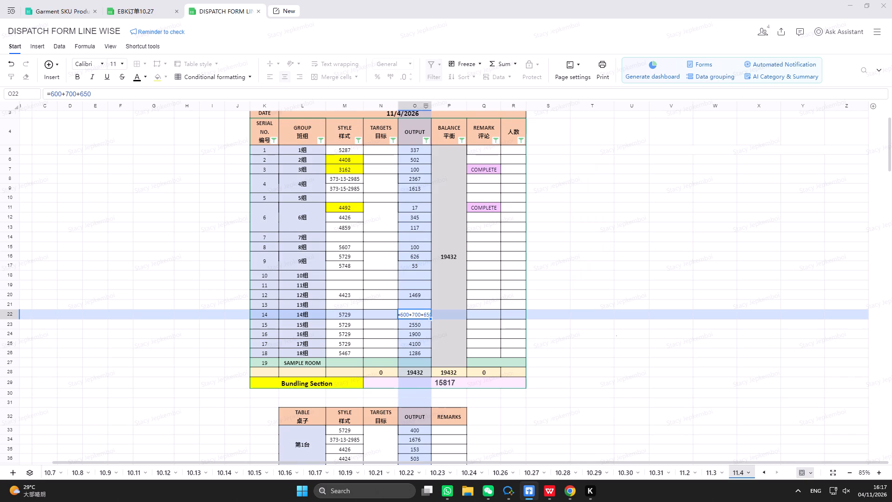
{"action": "type", "text": "+700"}
{"action": "key", "text": "Return"}
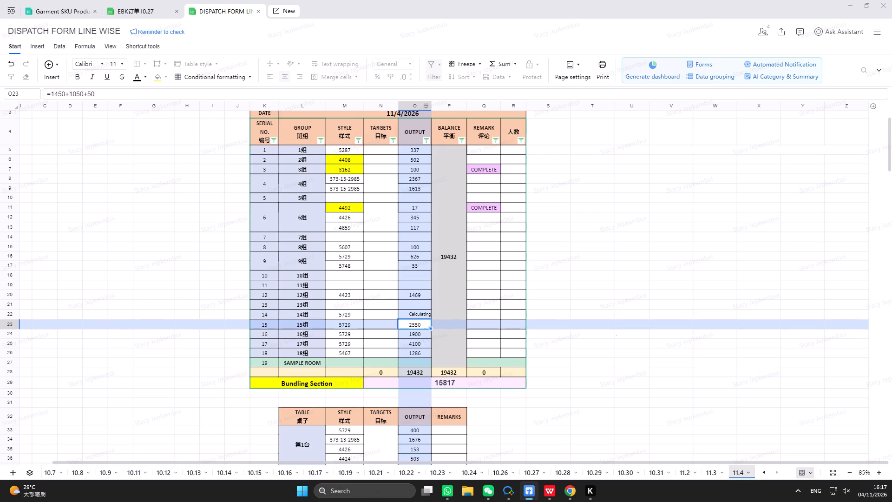
In the Garment SKU Production Tracker's 126USA-1-5729 table, set the total quantity of the 2XL record to 2500.
{"action": "left_click", "coordinate": [54, 17]}
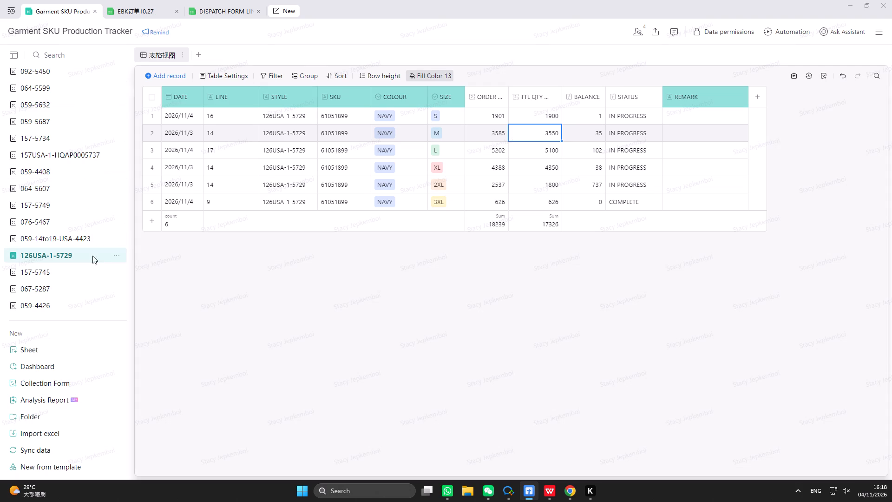
{"action": "scroll", "coordinate": [293, 205], "scroll_direction": "up", "scroll_amount": 6}
{"action": "left_click", "coordinate": [541, 189]}
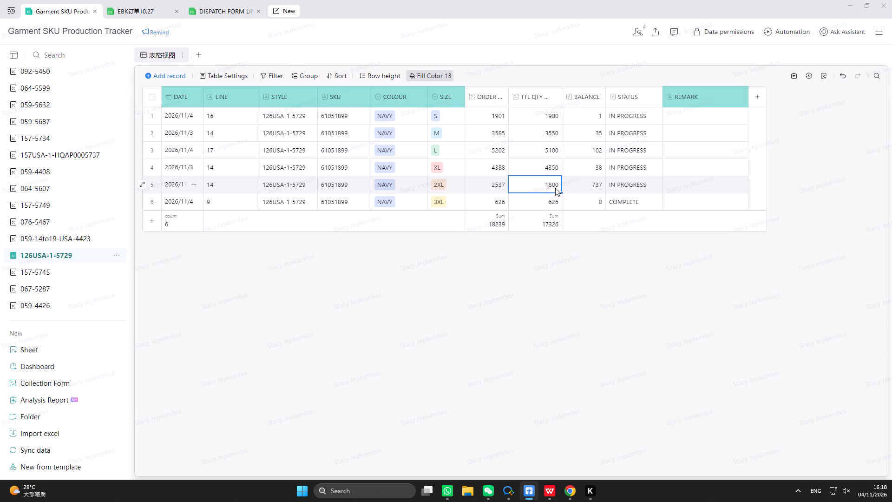
{"action": "type", "text": "2500"}
{"action": "key", "text": "Return"}
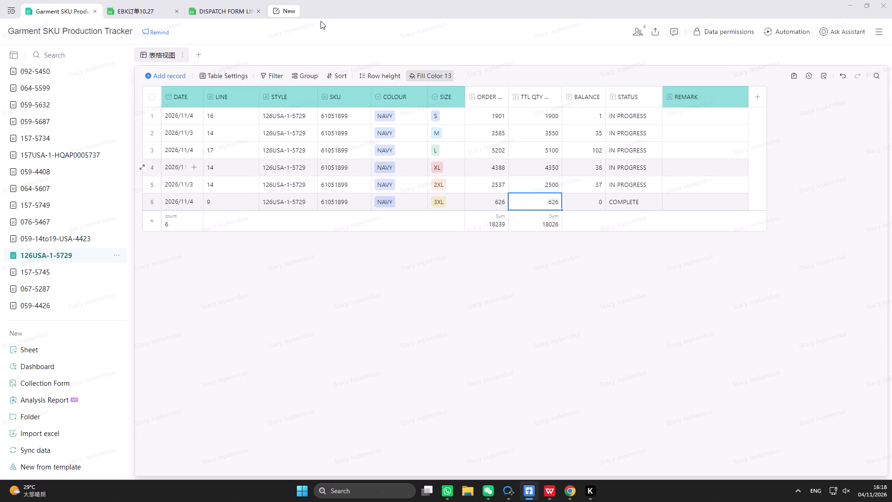
Back in the dispatch form, extend the 1组 output for style 5287 to =337+637+349.
{"action": "left_click", "coordinate": [226, 13]}
{"action": "scroll", "coordinate": [402, 158], "scroll_direction": "up", "scroll_amount": 3}
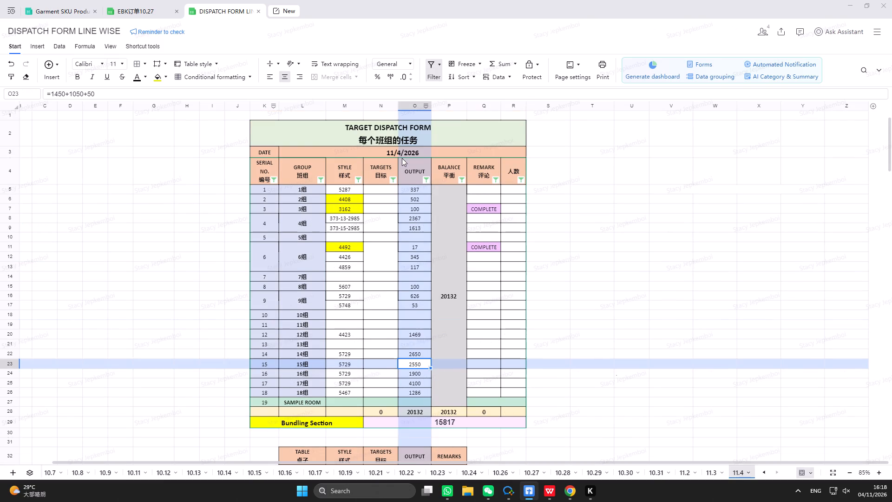
{"action": "left_click", "coordinate": [420, 188]}
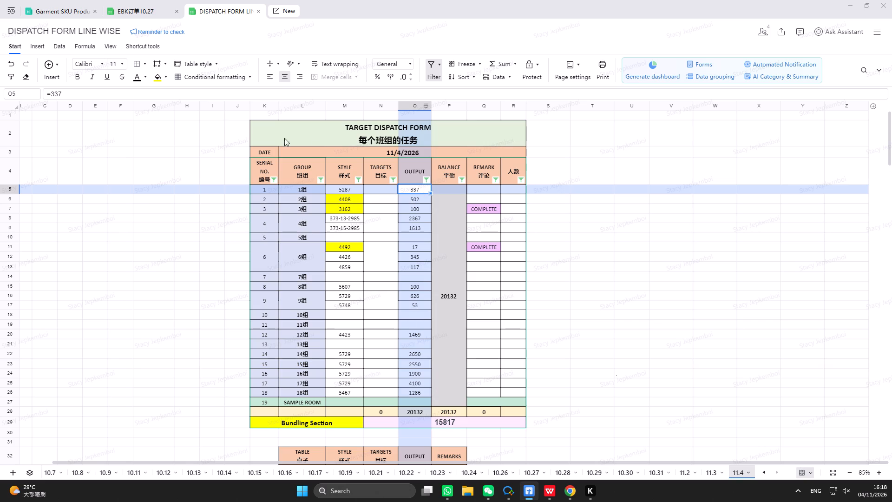
{"action": "left_click", "coordinate": [295, 94]}
{"action": "type", "text": "+637"}
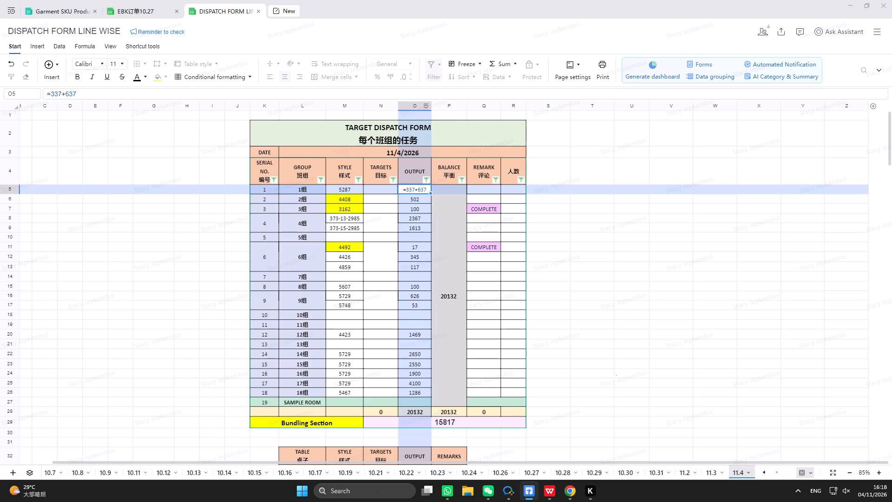
{"action": "type", "text": "+349"}
{"action": "key", "text": "Return"}
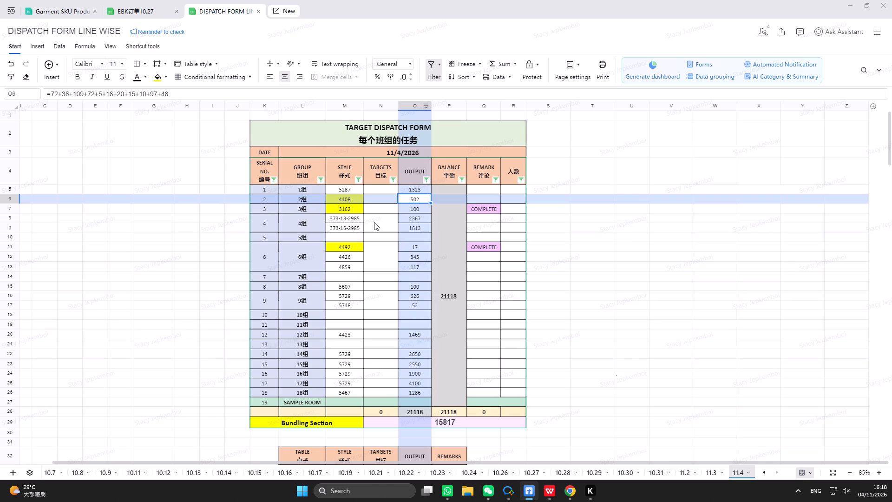
Open the 067-5287 table in the Garment SKU Production Tracker and examine its size records.
{"action": "left_click", "coordinate": [44, 5]}
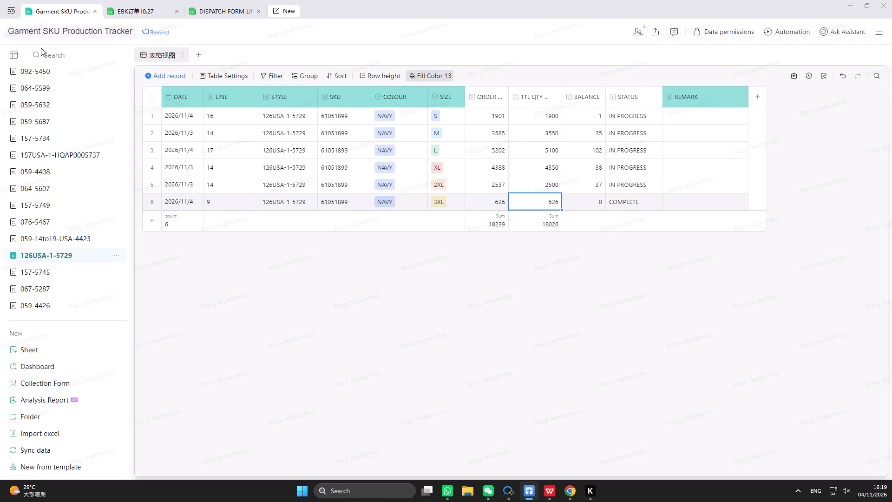
{"action": "left_click", "coordinate": [61, 284]}
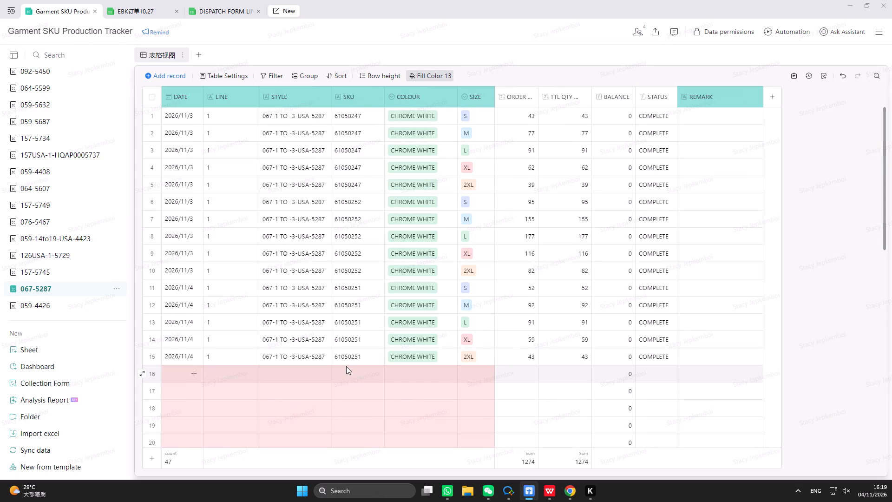
{"action": "scroll", "coordinate": [357, 350], "scroll_direction": "up", "scroll_amount": 1}
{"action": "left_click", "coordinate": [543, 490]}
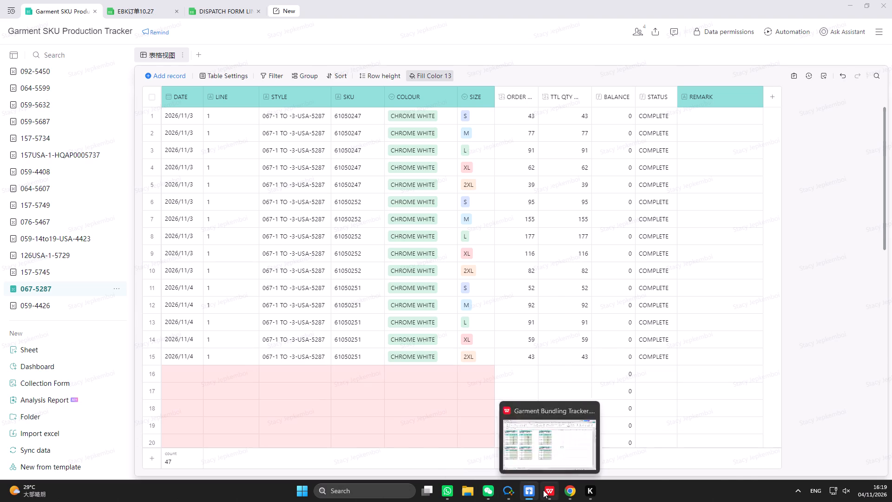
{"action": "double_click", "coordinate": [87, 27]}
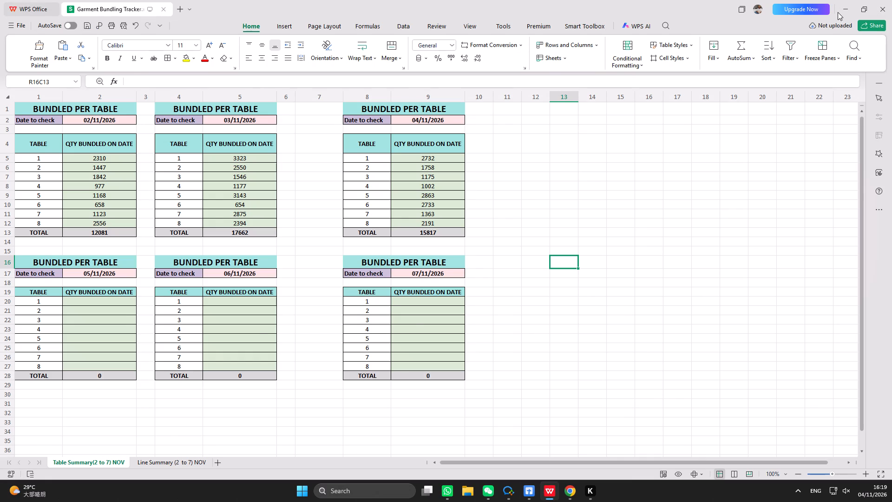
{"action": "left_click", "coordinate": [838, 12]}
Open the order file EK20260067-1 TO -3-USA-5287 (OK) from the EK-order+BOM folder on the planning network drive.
{"action": "left_click", "coordinate": [466, 487]}
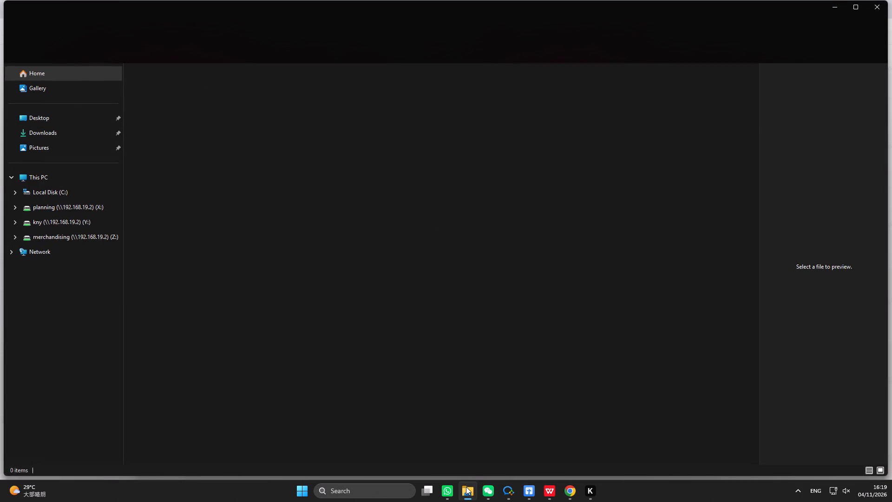
{"action": "left_click", "coordinate": [80, 208]}
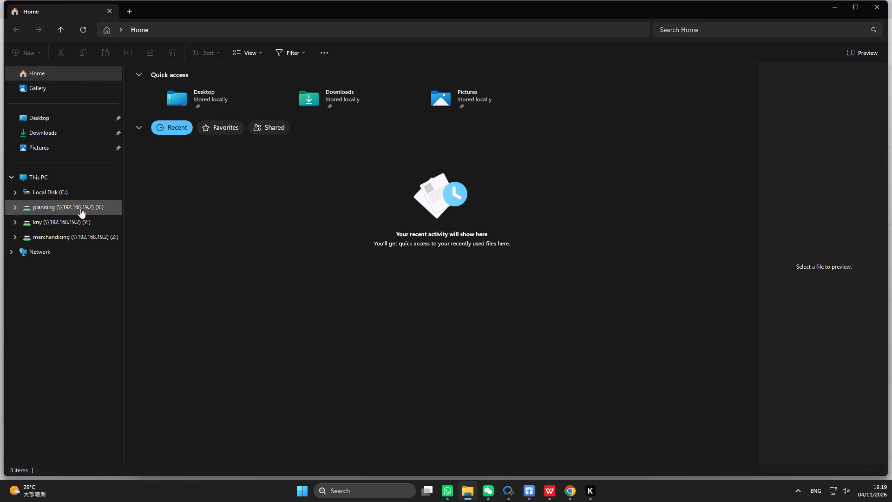
{"action": "left_click_drag", "start_coordinate": [80, 208], "coordinate": [85, 204]}
{"action": "left_click", "coordinate": [171, 90]}
{"action": "double_click", "coordinate": [174, 86]}
{"action": "scroll", "coordinate": [201, 220], "scroll_direction": "down", "scroll_amount": 11}
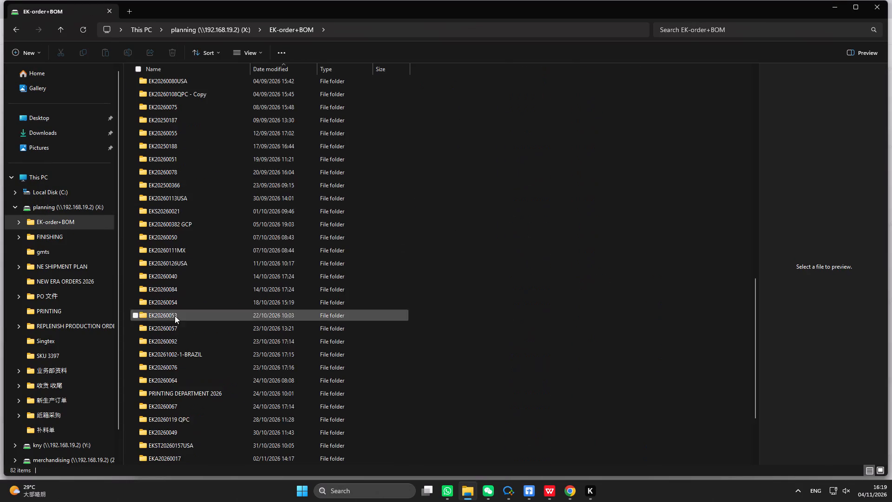
{"action": "scroll", "coordinate": [175, 316], "scroll_direction": "down", "scroll_amount": 20}
{"action": "double_click", "coordinate": [178, 307]}
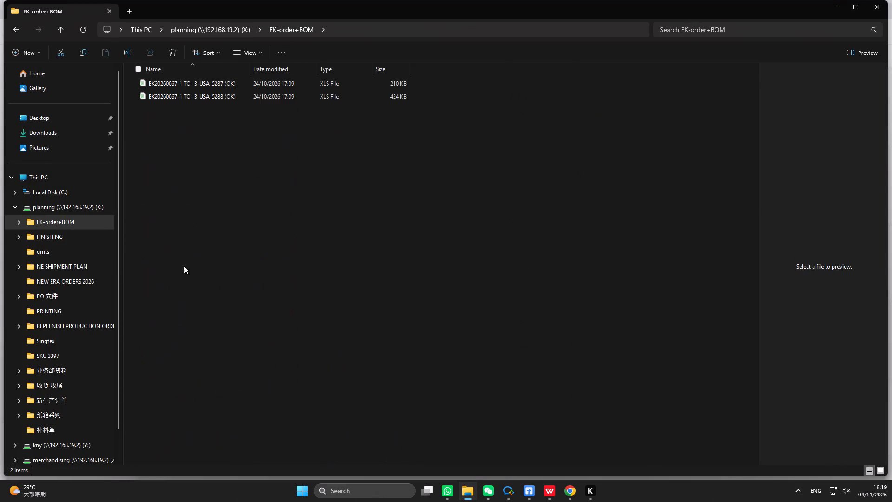
{"action": "double_click", "coordinate": [214, 86]}
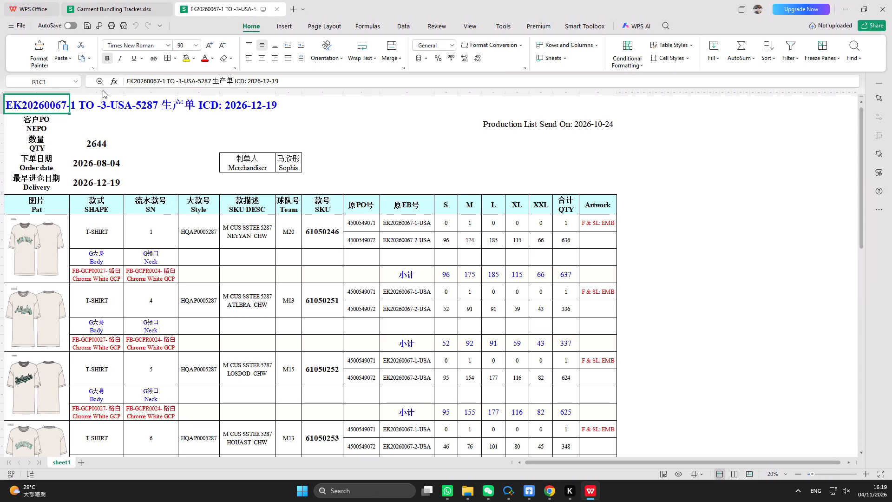
Hide the columns from 款式 SHAPE through 球队号 Team in the 5287 order sheet.
{"action": "left_click_drag", "start_coordinate": [103, 91], "coordinate": [291, 159]}
{"action": "right_click", "coordinate": [288, 156]}
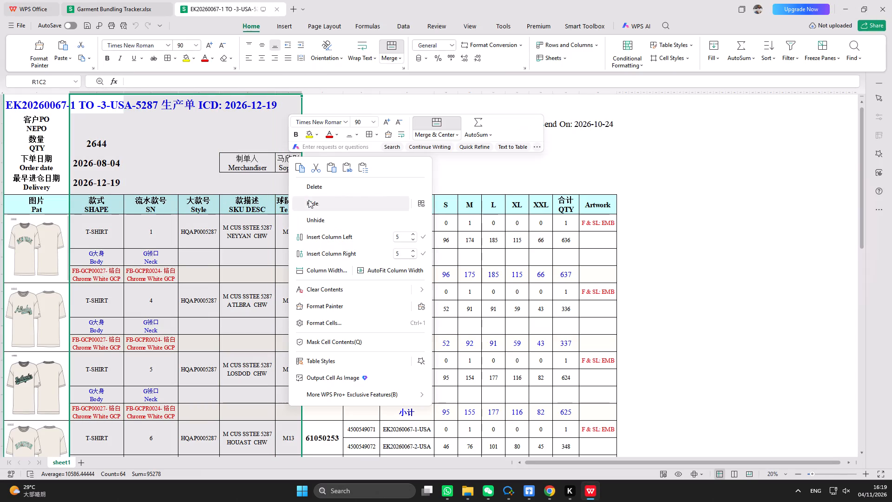
{"action": "left_click", "coordinate": [316, 204]}
Freeze the order sheet at its 图片/款号 column-heading row so the size headings stay in view.
{"action": "scroll", "coordinate": [264, 198], "scroll_direction": "down", "scroll_amount": 4}
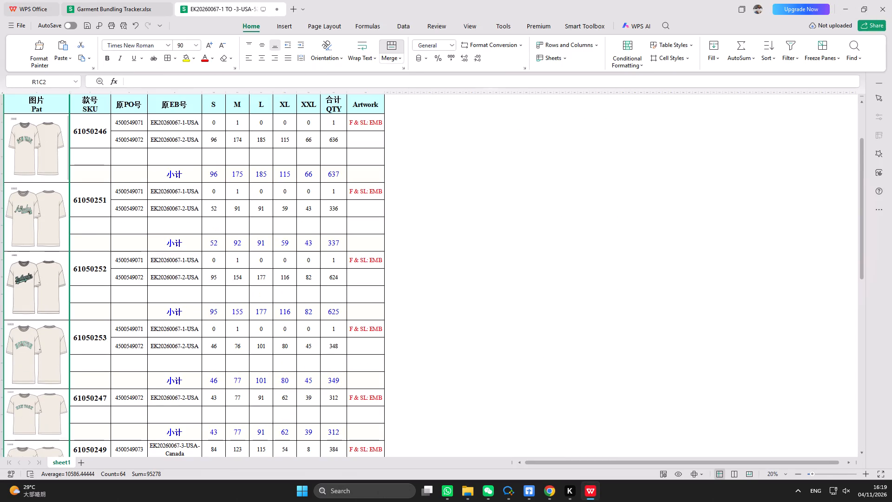
{"action": "left_click", "coordinate": [2, 104]}
{"action": "left_click", "coordinate": [473, 26]}
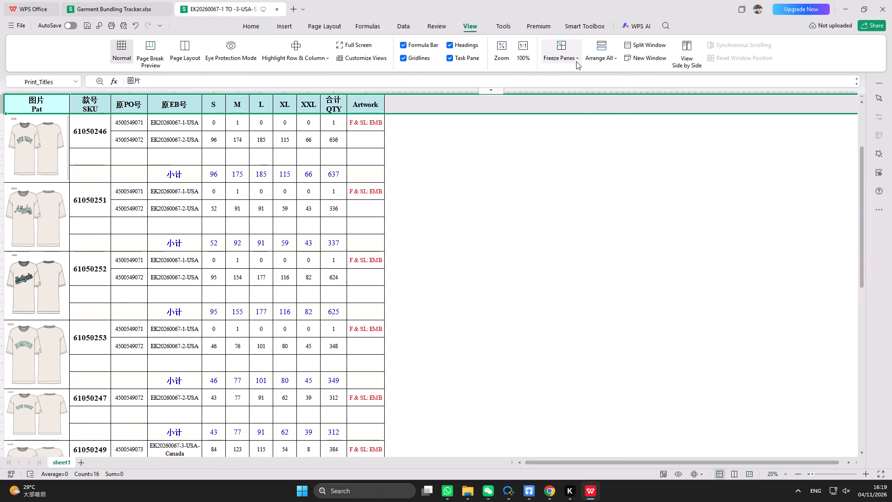
{"action": "left_click", "coordinate": [576, 61]}
{"action": "left_click", "coordinate": [596, 95]}
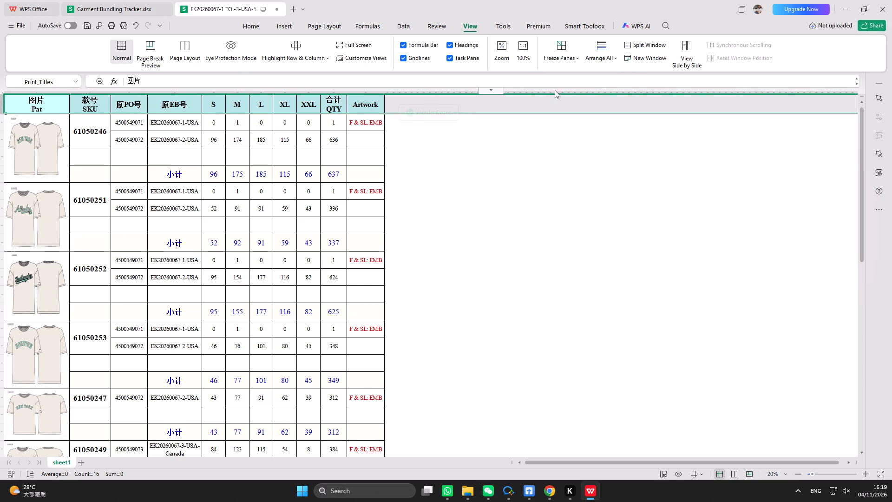
{"action": "left_click", "coordinate": [244, 25]}
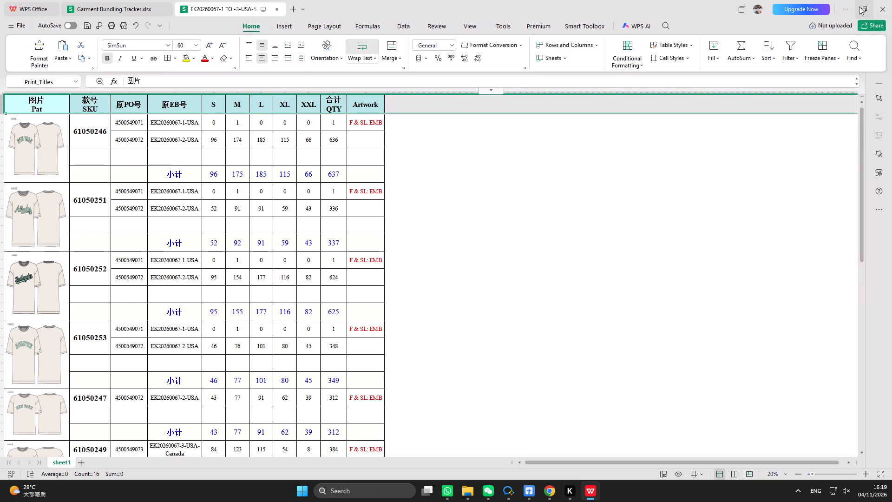
Arrange the 5287 order workbook and the Garment SKU Production Tracker side by side.
{"action": "left_click", "coordinate": [774, 65]}
{"action": "left_click", "coordinate": [349, 114]}
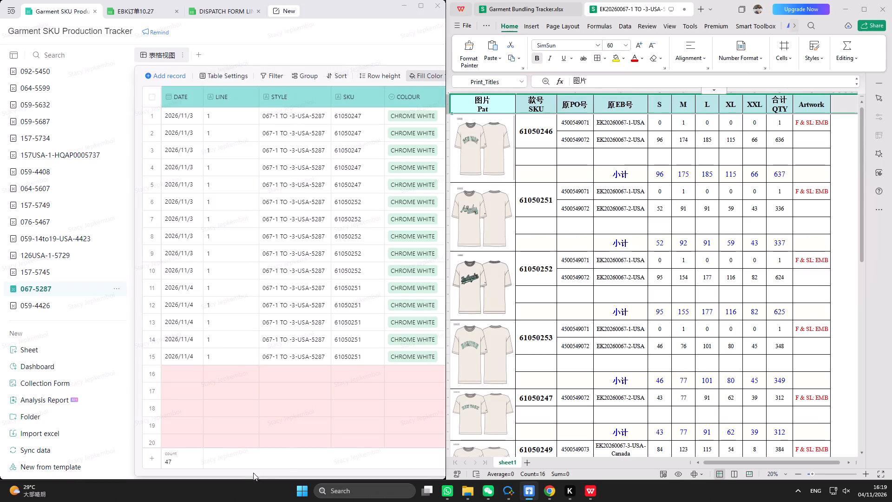
Copy SKU 61050246 from the order sheet into the SKU cell of record 16 in the tracker's 067-5287 table.
{"action": "left_click_drag", "start_coordinate": [247, 474], "coordinate": [268, 472]}
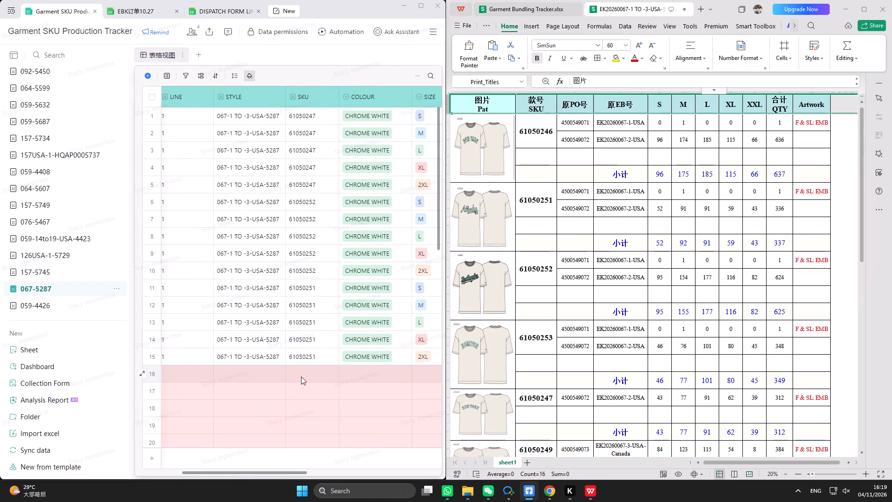
{"action": "left_click", "coordinate": [301, 376]}
{"action": "left_click", "coordinate": [537, 133]}
{"action": "double_click", "coordinate": [604, 83]}
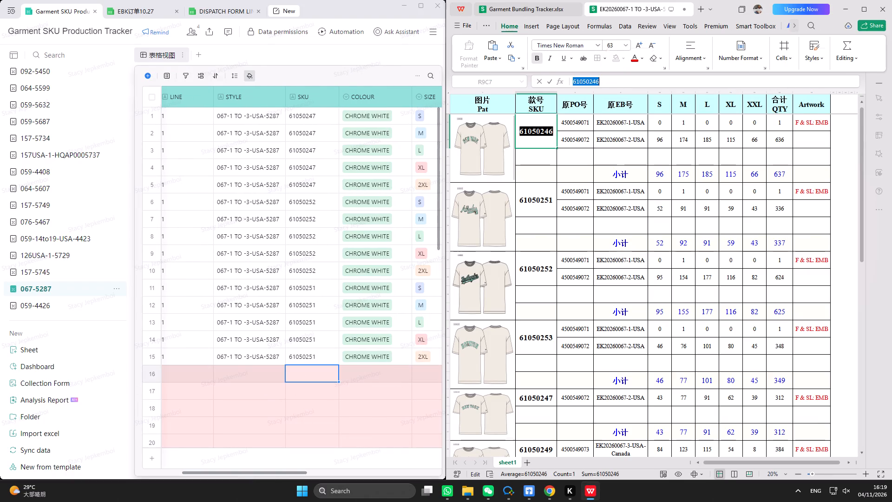
{"action": "triple_click", "coordinate": [613, 57]}
{"action": "triple_click", "coordinate": [310, 376]}
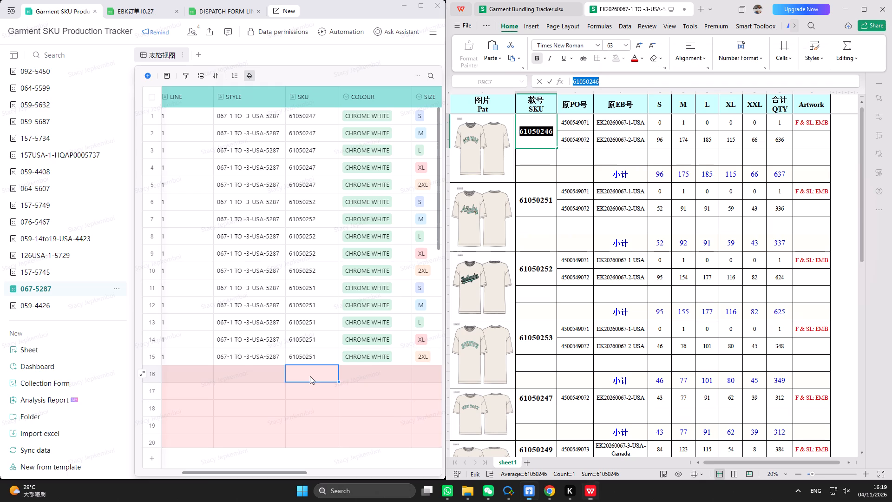
{"action": "right_click", "coordinate": [310, 376]}
{"action": "left_click", "coordinate": [335, 444]}
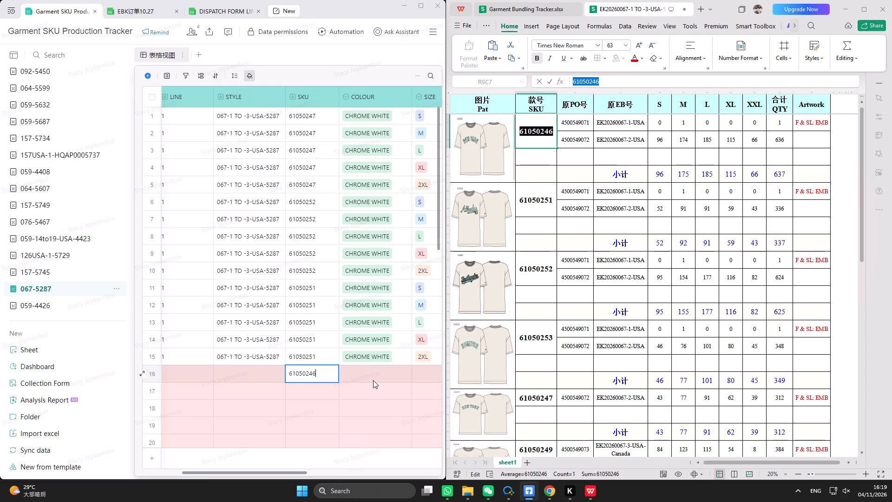
{"action": "left_click", "coordinate": [374, 378]}
Set the SIZE of records 16 to 20 in the 067-5287 table to S, M, L, XL and 2XL.
{"action": "left_click_drag", "start_coordinate": [302, 474], "coordinate": [319, 471]}
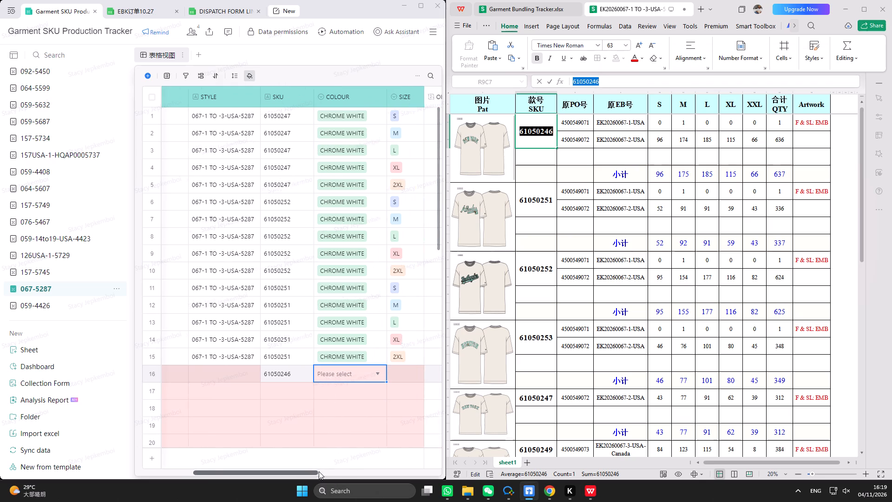
{"action": "left_click_drag", "start_coordinate": [319, 471], "coordinate": [347, 464]}
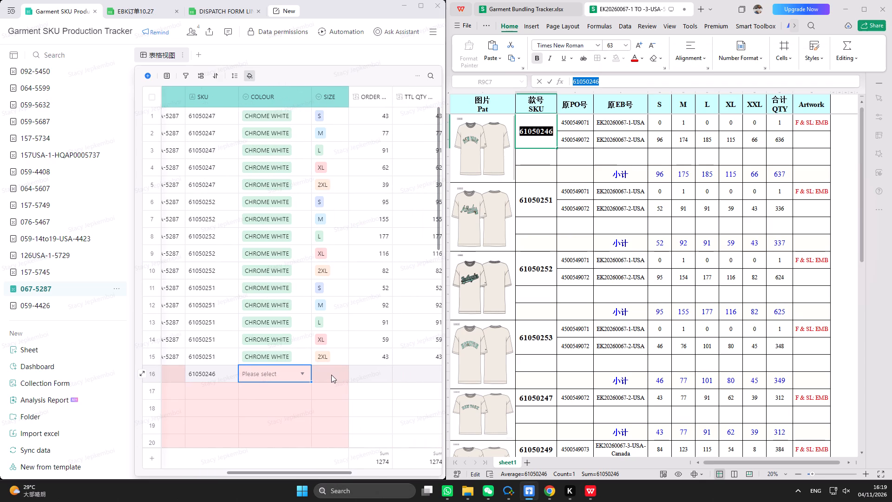
{"action": "double_click", "coordinate": [331, 375]}
{"action": "left_click", "coordinate": [339, 340]}
{"action": "double_click", "coordinate": [334, 390]}
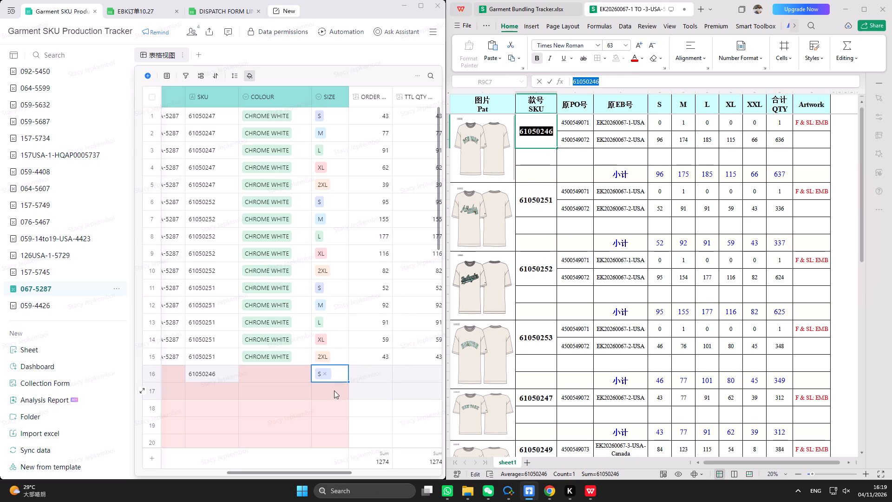
{"action": "left_click", "coordinate": [338, 342]}
{"action": "double_click", "coordinate": [325, 406]}
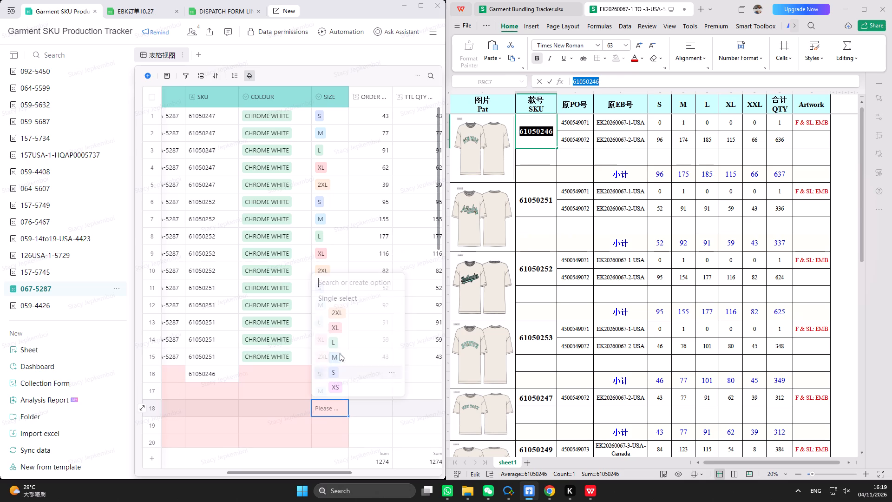
{"action": "left_click", "coordinate": [341, 347]}
{"action": "double_click", "coordinate": [327, 425]}
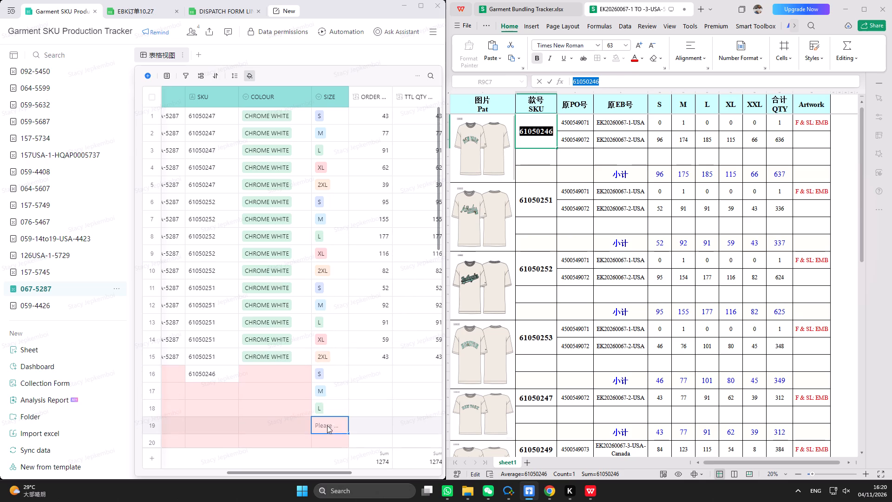
{"action": "left_click", "coordinate": [347, 349]}
{"action": "scroll", "coordinate": [333, 380], "scroll_direction": "down", "scroll_amount": 2}
{"action": "double_click", "coordinate": [331, 354]}
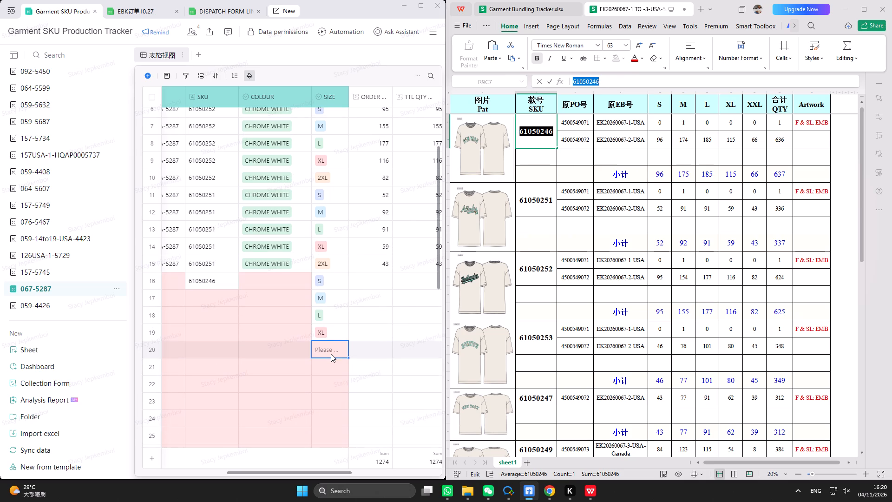
{"action": "left_click", "coordinate": [348, 252]}
{"action": "left_click", "coordinate": [364, 280]}
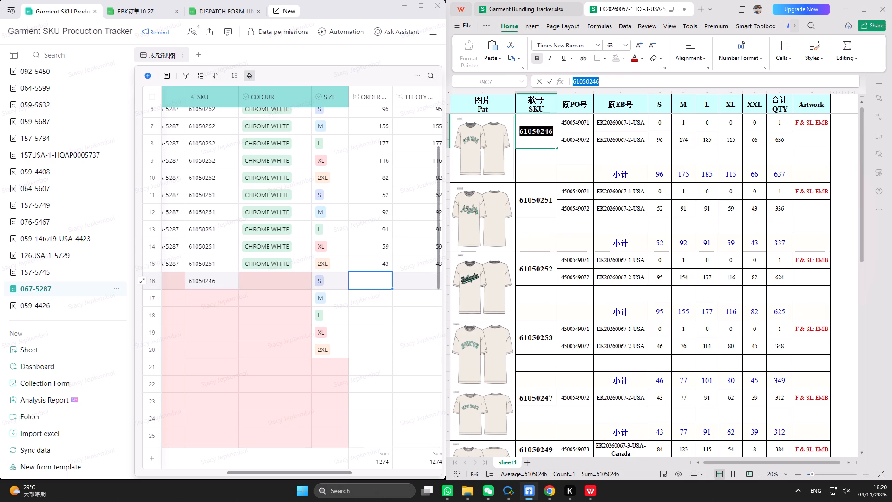
In the order sheet, fill the 小计 subtotal row of SKU 61050246 with yellow.
{"action": "left_click_drag", "start_coordinate": [540, 173], "coordinate": [800, 169]}
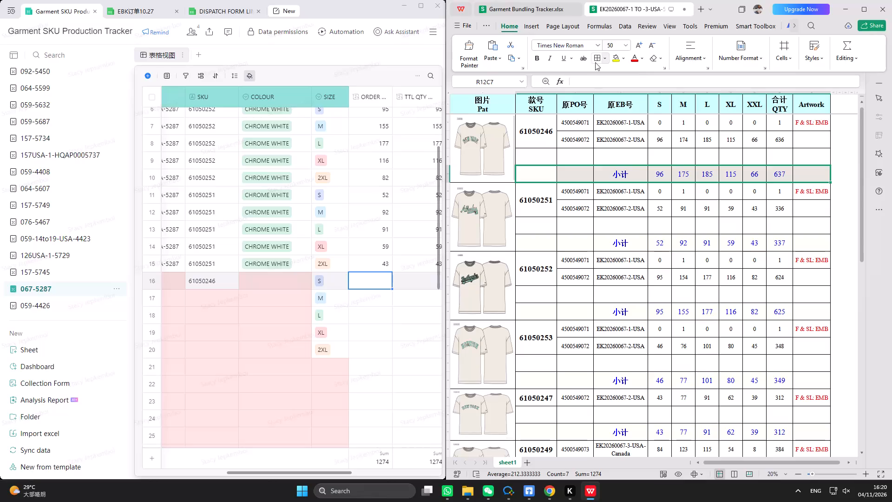
{"action": "left_click", "coordinate": [618, 61]}
In the tracker, enter the order quantities for records 16 to 20: S 96, M 175, L 185, XL 115 and 2XL 66.
{"action": "left_click", "coordinate": [373, 298]}
{"action": "left_click", "coordinate": [374, 277]}
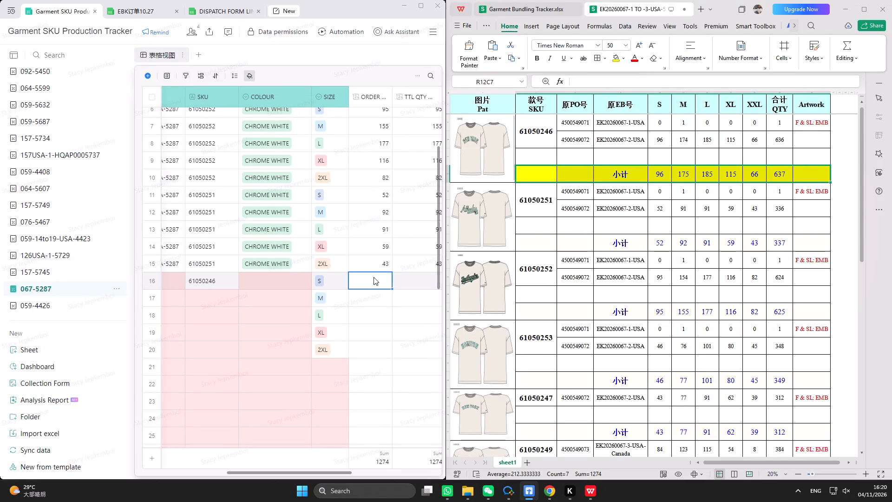
{"action": "type", "text": "96"}
{"action": "key", "text": "Return"}
{"action": "type", "text": "175"}
{"action": "key", "text": "Return"}
{"action": "type", "text": "185"}
{"action": "key", "text": "Return"}
{"action": "type", "text": "11"}
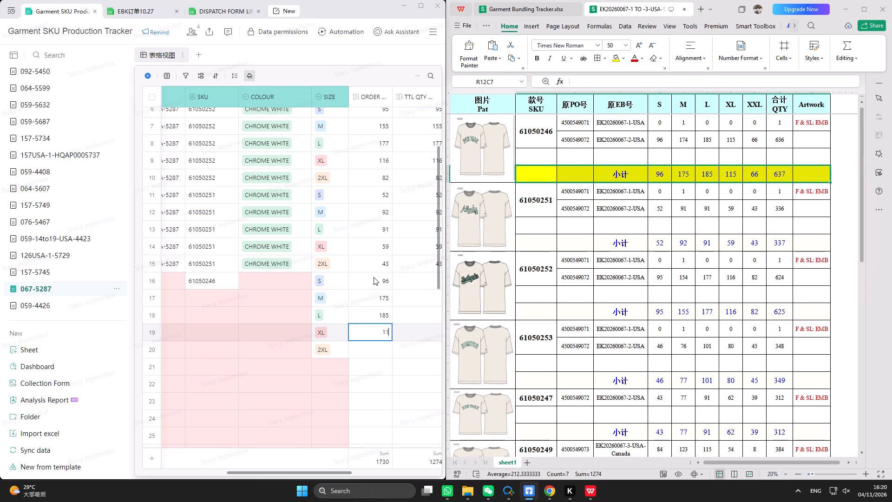
{"action": "key", "text": "5"}
{"action": "key", "text": "Return"}
{"action": "type", "text": "66"}
{"action": "key", "text": "Return"}
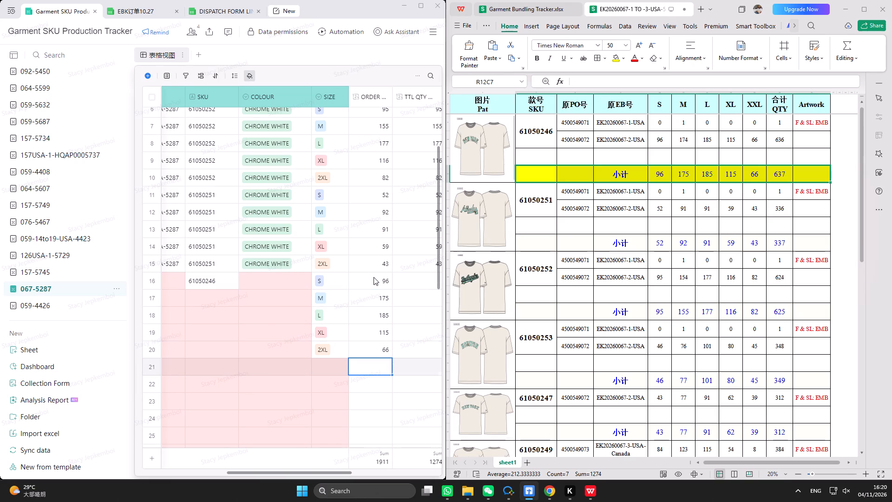
Enter the TTL QTY values for records 16 to 20: S 96, M 175, L 185, XL 115 and 2XL 66.
{"action": "left_click", "coordinate": [419, 286]}
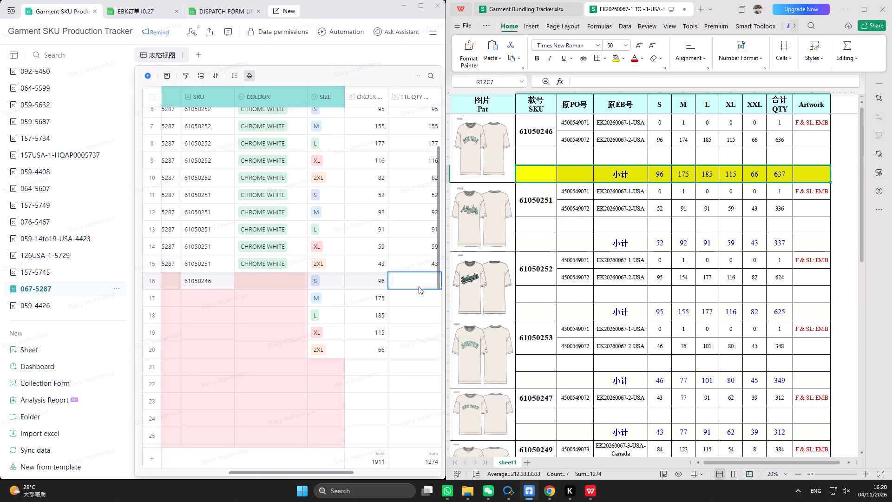
{"action": "type", "text": "96"}
{"action": "key", "text": "Return"}
{"action": "type", "text": "175"}
{"action": "key", "text": "Return"}
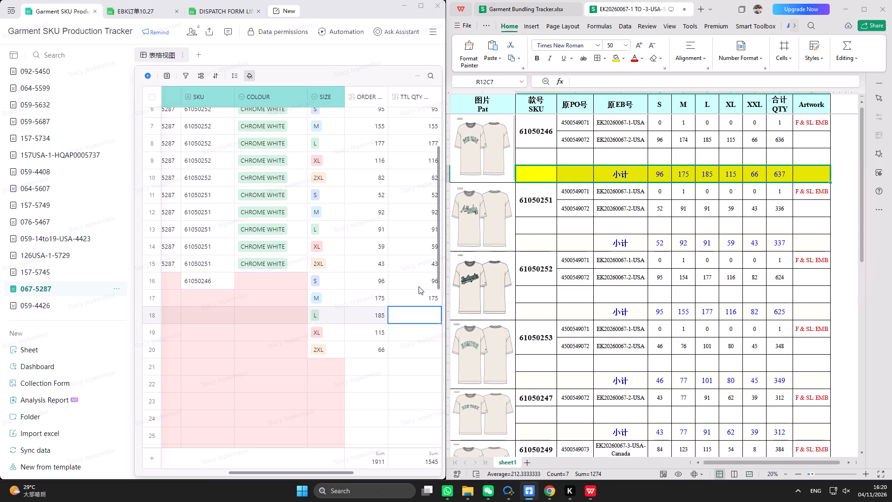
{"action": "type", "text": "18"}
{"action": "key", "text": "5"}
{"action": "key", "text": "Return"}
{"action": "type", "text": "115"}
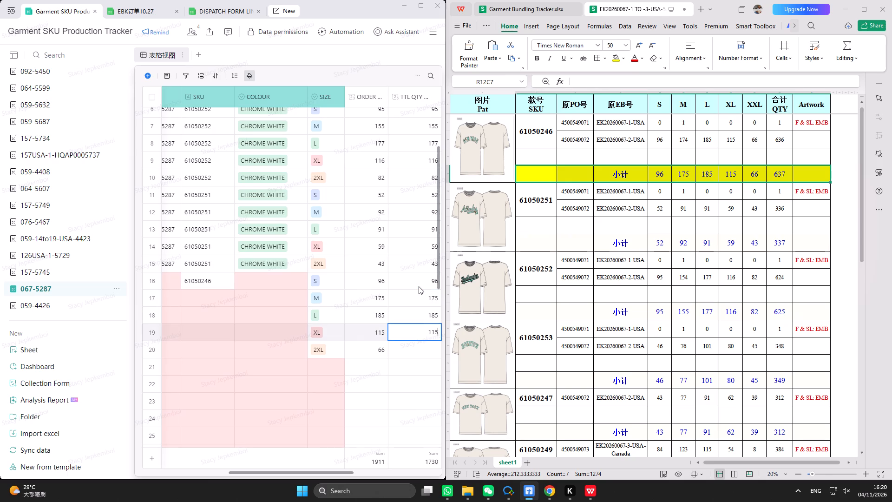
{"action": "key", "text": "Return"}
{"action": "type", "text": "66"}
{"action": "key", "text": "Return"}
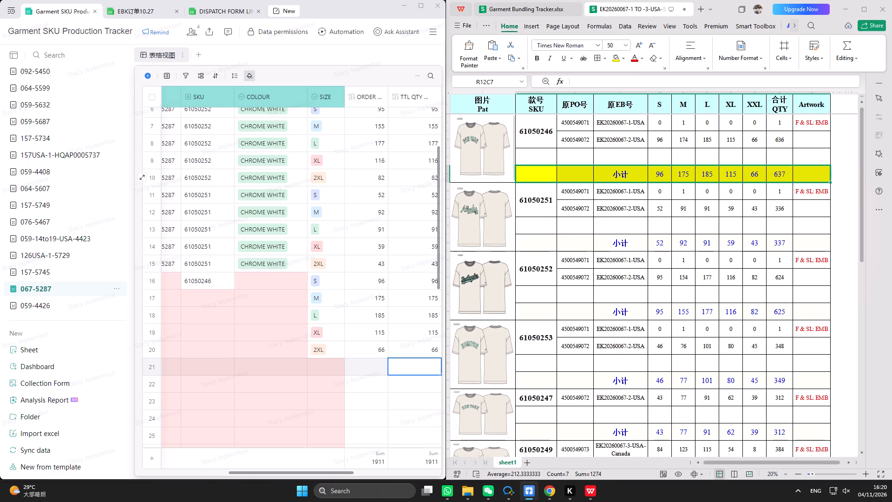
Copy SKU 61050253 from the order sheet into the SKU cell of record 21 in the 067-5287 table.
{"action": "left_click", "coordinate": [551, 334]}
{"action": "double_click", "coordinate": [600, 81]}
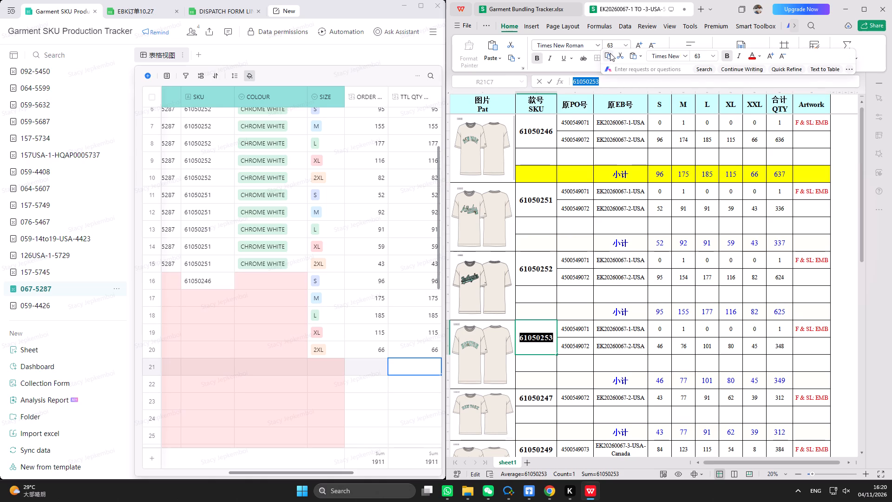
{"action": "double_click", "coordinate": [610, 53]}
{"action": "triple_click", "coordinate": [212, 366]}
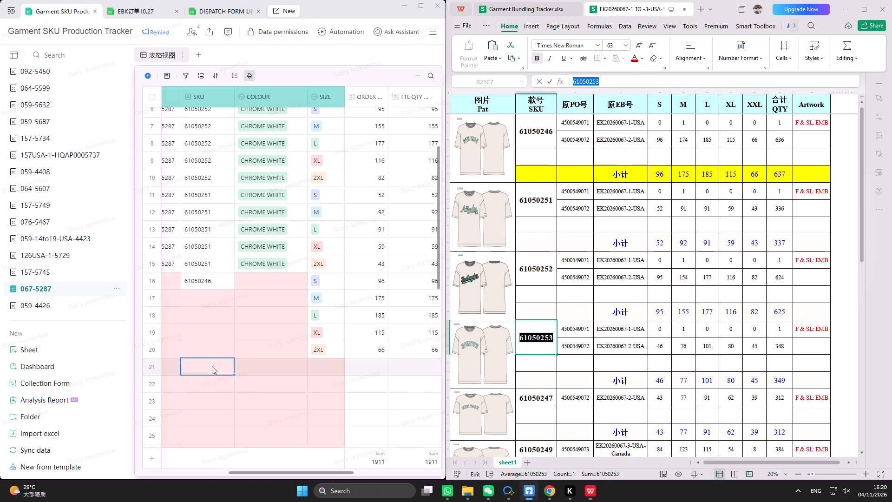
{"action": "right_click", "coordinate": [212, 366]}
{"action": "left_click", "coordinate": [238, 434]}
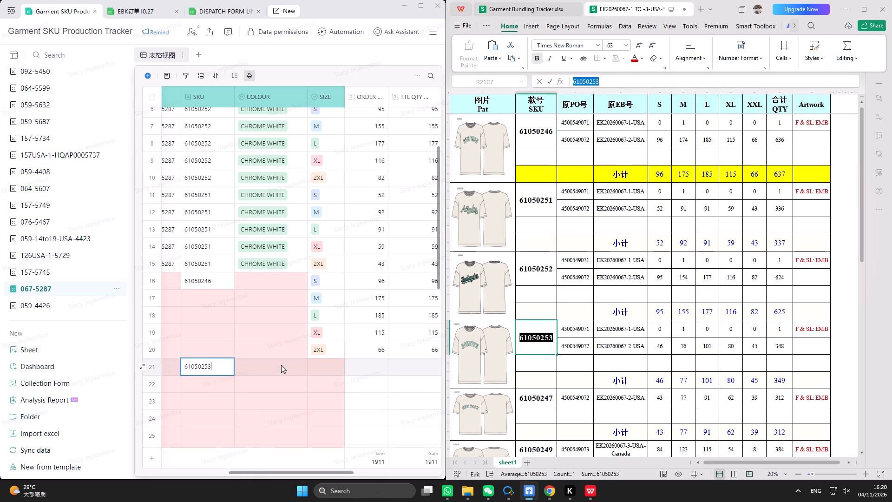
Set the SIZE of records 21 to 25 in the 067-5287 table to S, M, L, XL and 2XL.
{"action": "double_click", "coordinate": [323, 365]}
{"action": "left_click", "coordinate": [341, 326]}
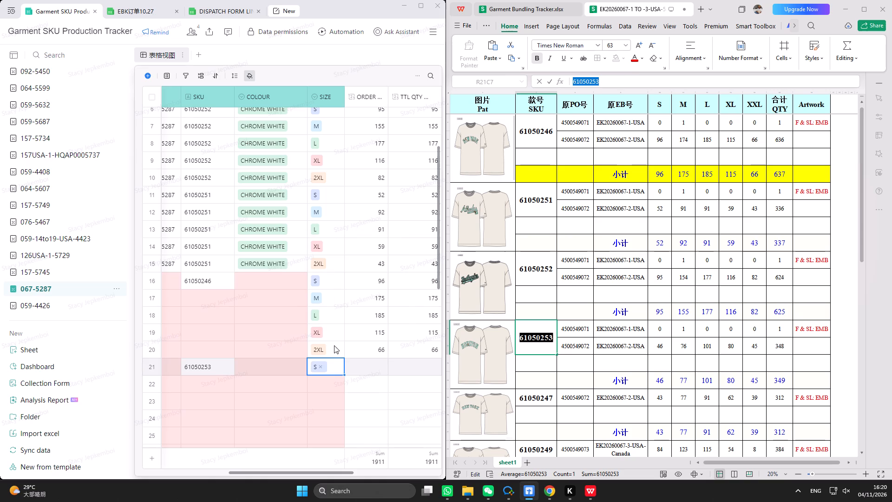
{"action": "double_click", "coordinate": [322, 386]}
{"action": "left_click", "coordinate": [343, 333]}
{"action": "scroll", "coordinate": [343, 333], "scroll_direction": "down", "scroll_amount": 2}
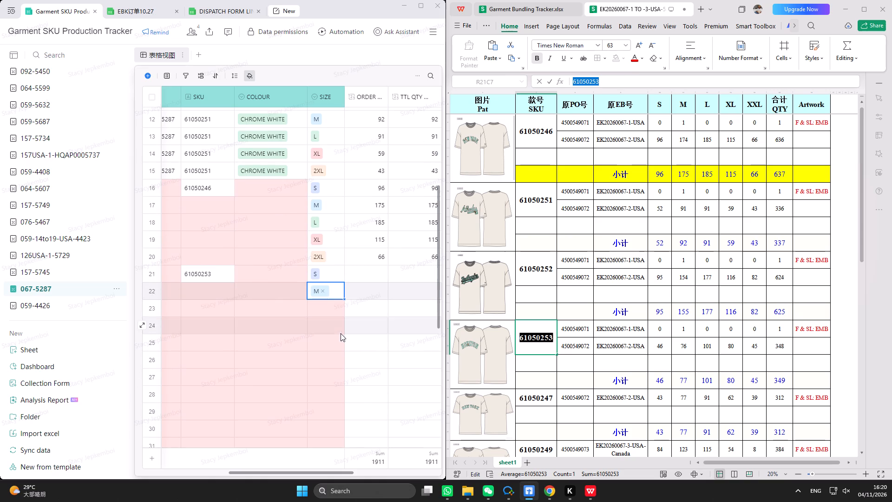
{"action": "double_click", "coordinate": [318, 311]}
{"action": "left_click", "coordinate": [348, 388]}
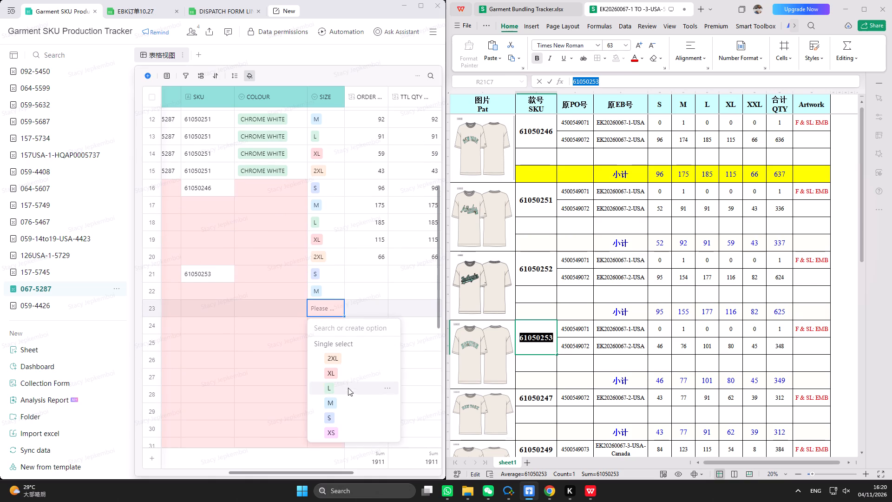
{"action": "double_click", "coordinate": [321, 331]}
{"action": "left_click", "coordinate": [341, 391]}
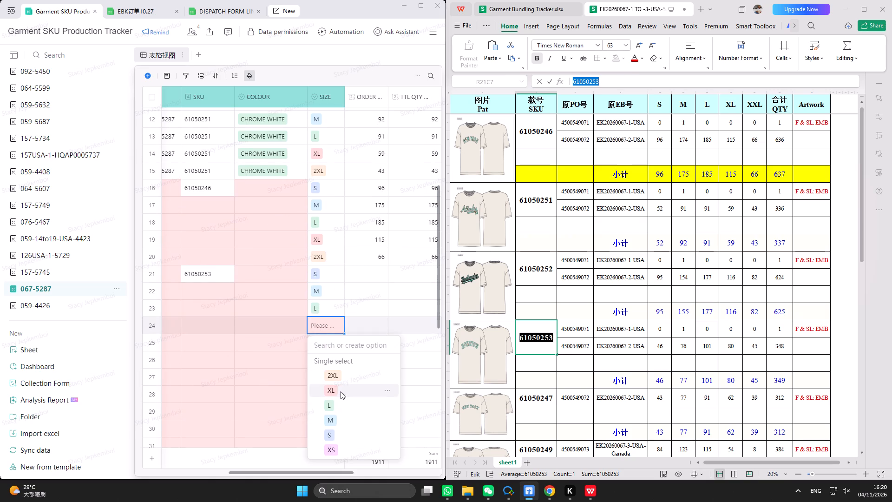
{"action": "double_click", "coordinate": [323, 341]}
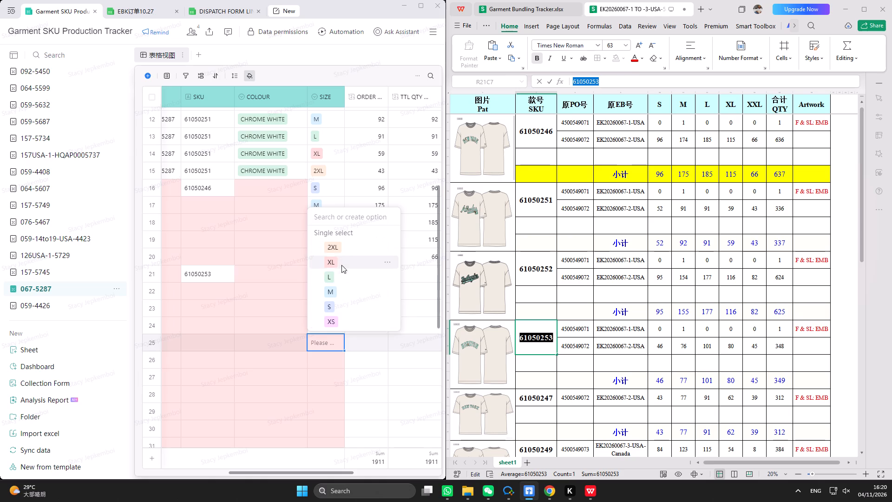
{"action": "left_click", "coordinate": [343, 251]}
In the order sheet, fill the 小计 subtotal row of SKU 61050253 with yellow.
{"action": "left_click", "coordinate": [368, 268]}
{"action": "left_click_drag", "start_coordinate": [551, 379], "coordinate": [645, 383]}
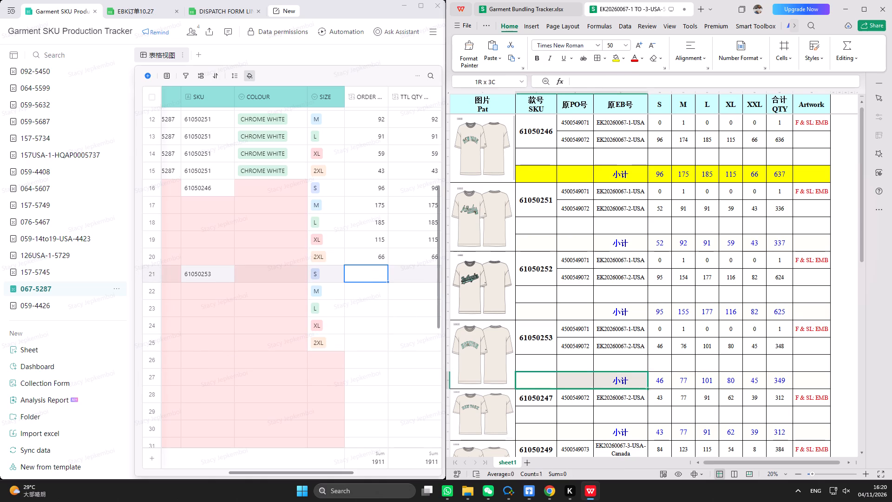
{"action": "left_click_drag", "start_coordinate": [645, 383], "coordinate": [800, 381]}
{"action": "left_click", "coordinate": [616, 62]}
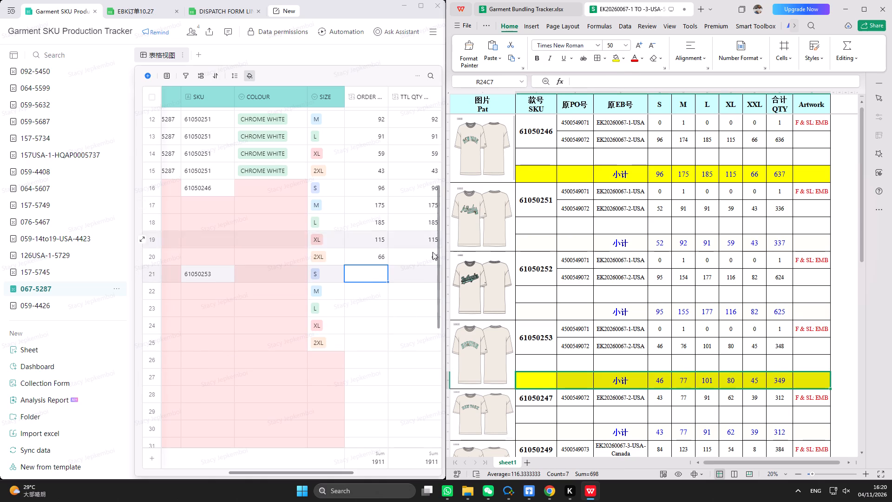
In the tracker, enter the order quantities for records 21 to 25: S 46, M 77, L 101, XL 80 and 2XL 45.
{"action": "left_click", "coordinate": [368, 283]}
{"action": "left_click", "coordinate": [368, 275]}
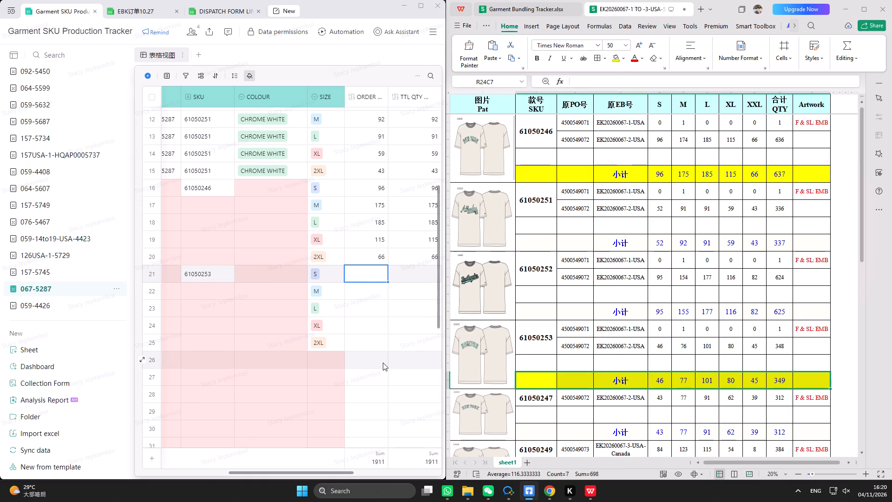
{"action": "type", "text": "46"}
{"action": "key", "text": "Return"}
{"action": "type", "text": "77"}
{"action": "key", "text": "Return"}
{"action": "type", "text": "101"}
{"action": "key", "text": "Return"}
{"action": "key", "text": "5"}
{"action": "key", "text": "BackSpace"}
{"action": "type", "text": "80"}
{"action": "key", "text": "Return"}
{"action": "type", "text": "45"}
{"action": "key", "text": "Return"}
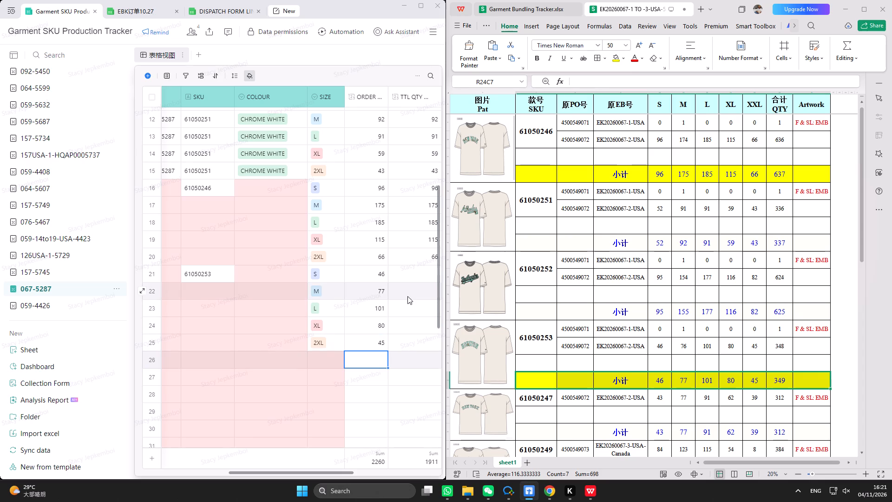
Enter the TTL QTY values for records 21 to 25: S 46, M 77, L 101, XL 80 and 2XL 45.
{"action": "left_click", "coordinate": [409, 274]}
{"action": "type", "text": "46"}
{"action": "key", "text": "Return"}
{"action": "type", "text": "77"}
{"action": "key", "text": "Return"}
{"action": "type", "text": "10"}
{"action": "key", "text": "Return"}
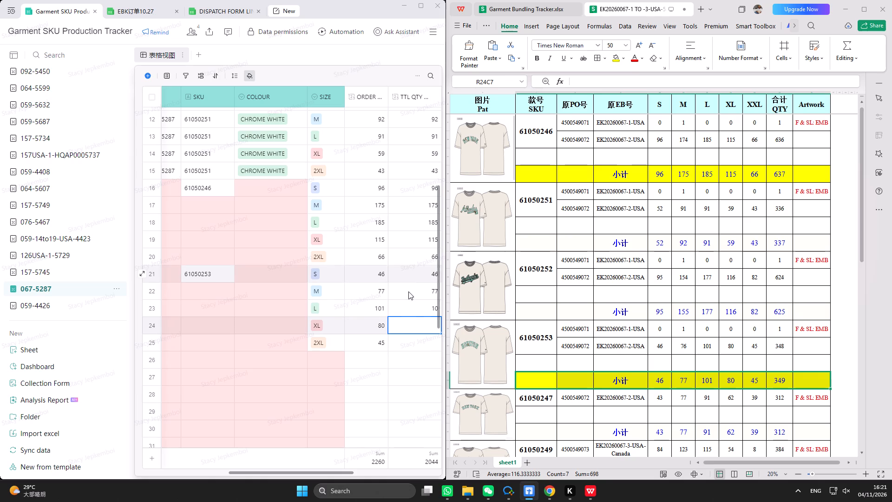
{"action": "left_click", "coordinate": [416, 312]}
{"action": "type", "text": "101"}
{"action": "key", "text": "Return"}
{"action": "type", "text": "80"}
{"action": "key", "text": "Return"}
{"action": "type", "text": "45"}
{"action": "key", "text": "Return"}
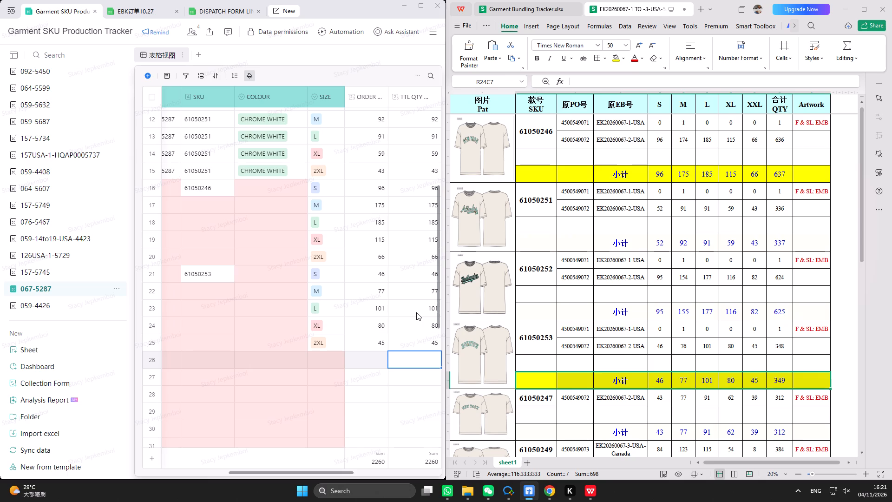
Review the group outputs in the 11.4 sheet of the DISPATCH FORM LINE WISE workbook in an enlarged window.
{"action": "left_click", "coordinate": [239, 14]}
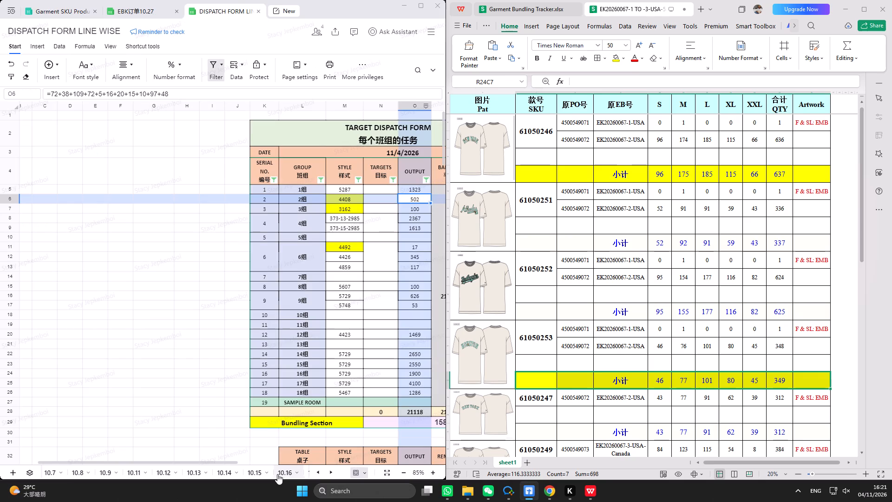
{"action": "left_click_drag", "start_coordinate": [233, 462], "coordinate": [284, 458]}
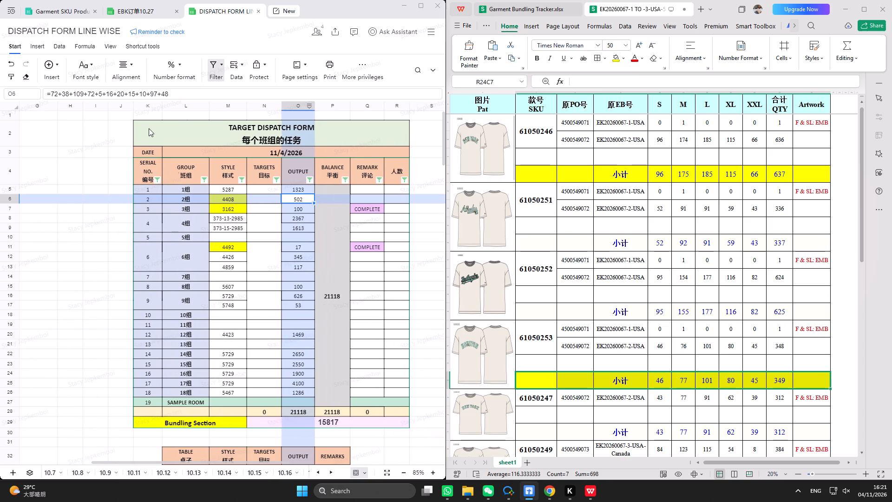
{"action": "left_click", "coordinate": [289, 209]}
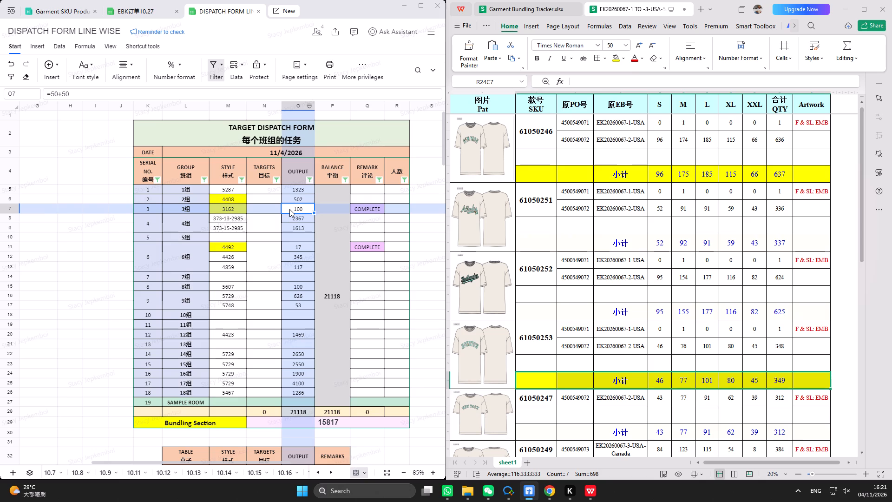
{"action": "left_click", "coordinate": [418, 370]}
{"action": "scroll", "coordinate": [318, 292], "scroll_direction": "up", "scroll_amount": 2}
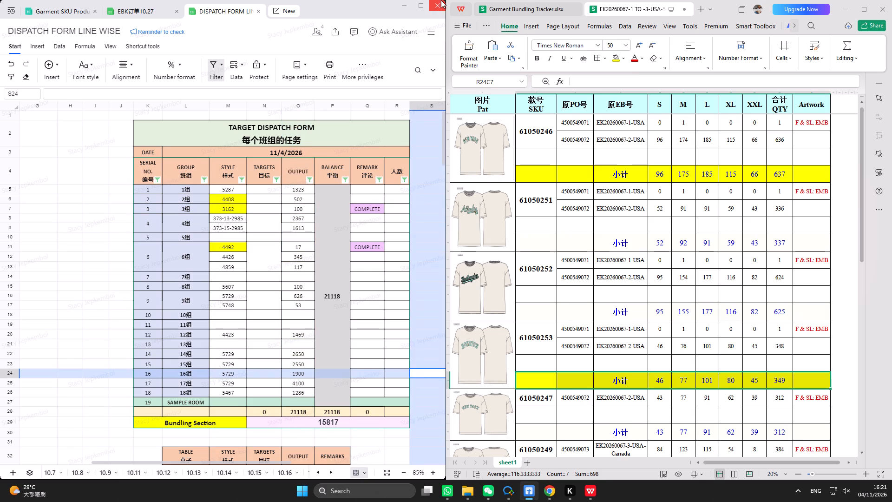
{"action": "left_click", "coordinate": [426, 5]}
{"action": "scroll", "coordinate": [557, 343], "scroll_direction": "up", "scroll_amount": 2}
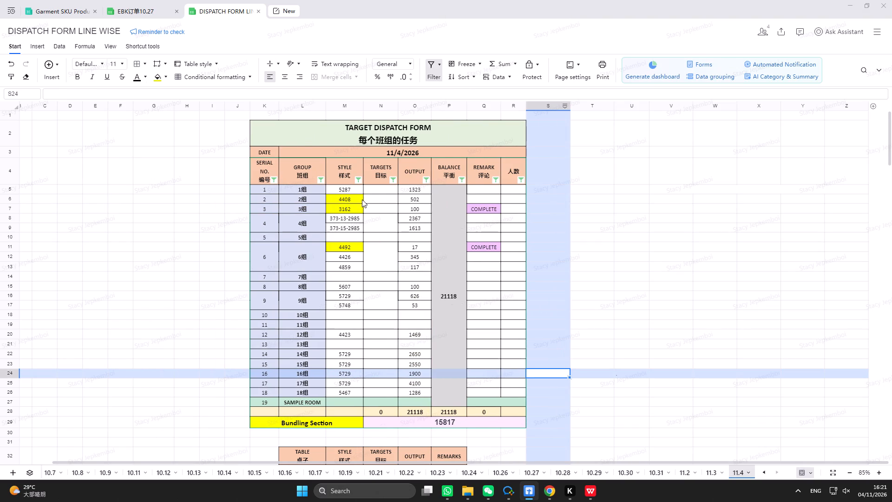
{"action": "scroll", "coordinate": [643, 357], "scroll_direction": "up", "scroll_amount": 5}
Reset the EB PO column filter in the planning(11.04) sheet of the EBK订单10.27 workbook.
{"action": "left_click", "coordinate": [122, 7]}
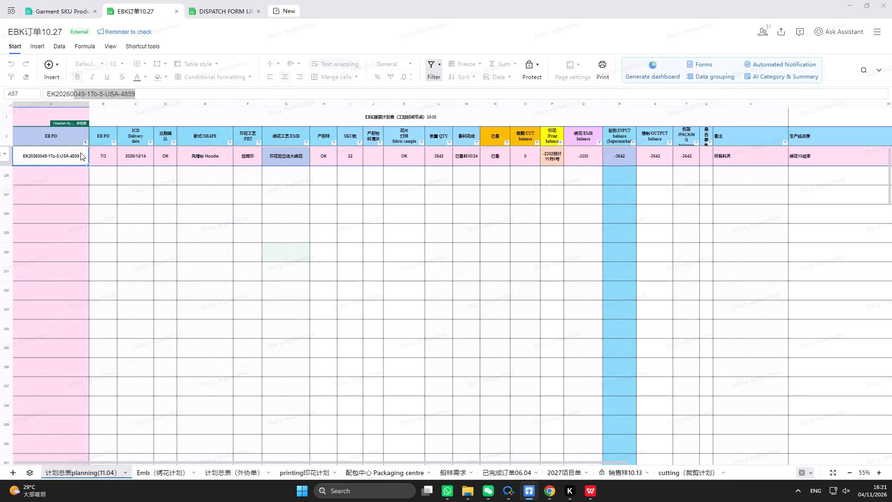
{"action": "left_click", "coordinate": [120, 190]}
{"action": "left_click", "coordinate": [85, 141]}
{"action": "left_click", "coordinate": [148, 398]}
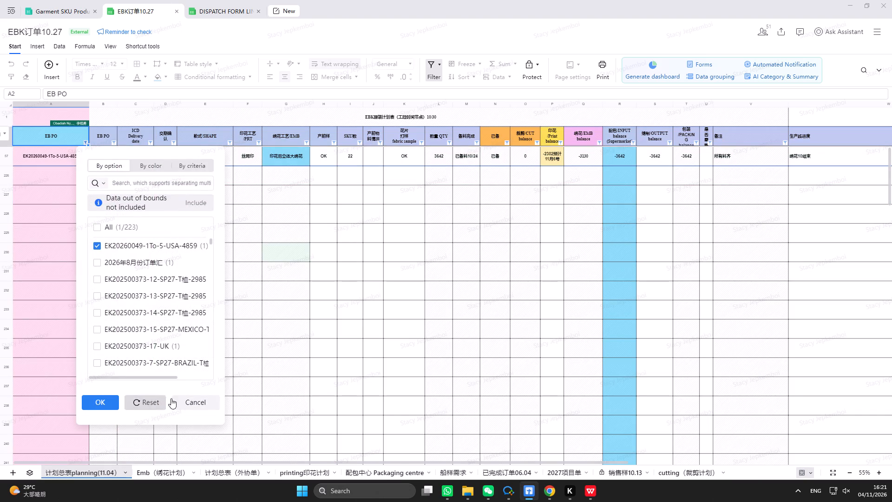
{"action": "scroll", "coordinate": [360, 326], "scroll_direction": "up", "scroll_amount": 10}
In the tracker's 067-5287 table, fill the colour CHROME WHITE down from record 15 through records 16 to 25.
{"action": "left_click", "coordinate": [74, 7]}
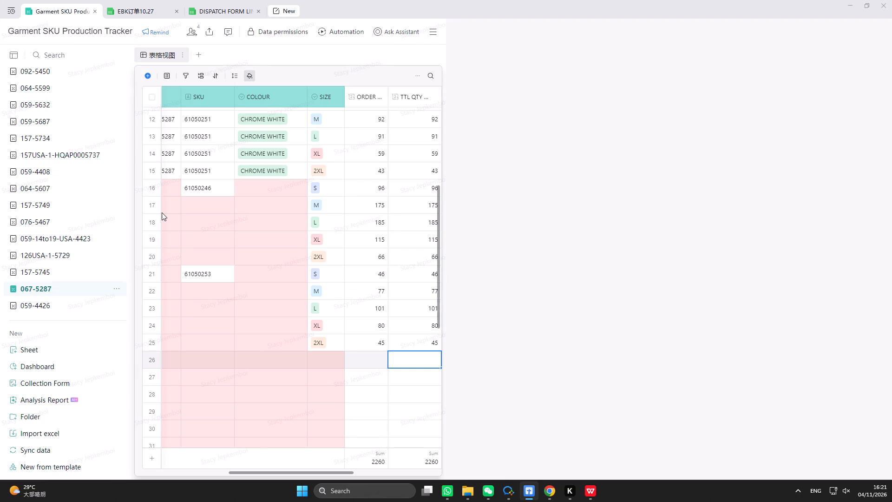
{"action": "scroll", "coordinate": [162, 212], "scroll_direction": "up", "scroll_amount": 5}
{"action": "scroll", "coordinate": [510, 394], "scroll_direction": "down", "scroll_amount": 2}
{"action": "scroll", "coordinate": [446, 273], "scroll_direction": "down", "scroll_amount": 1}
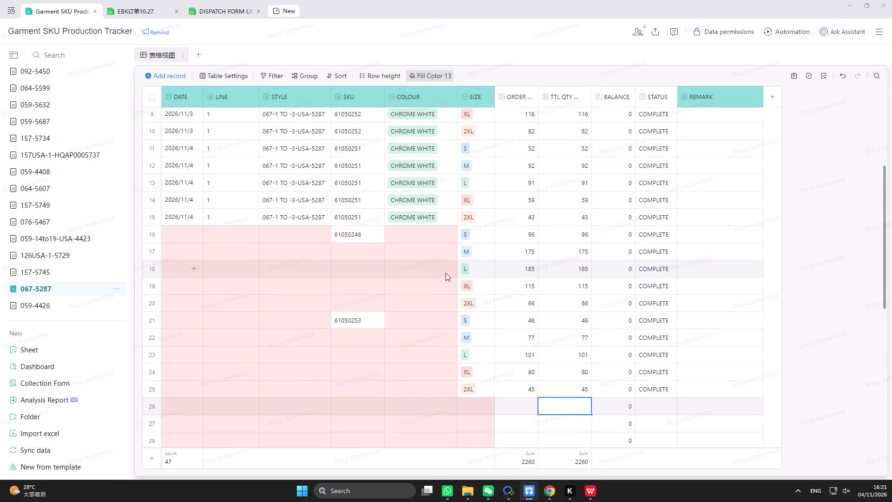
{"action": "left_click", "coordinate": [437, 218]}
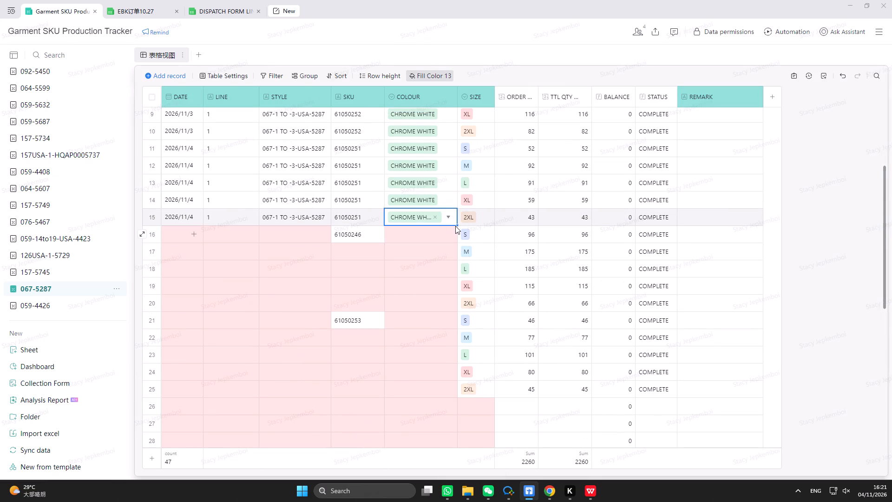
{"action": "left_click_drag", "start_coordinate": [457, 226], "coordinate": [447, 383]}
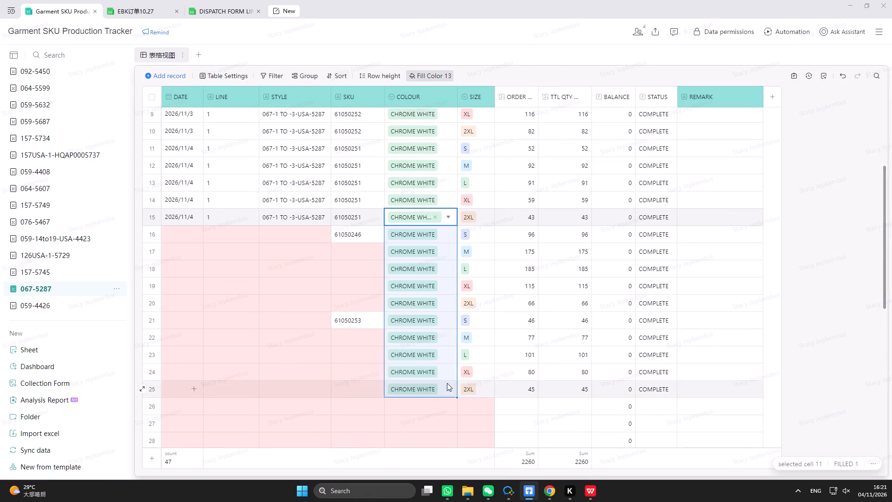
Fill SKU 61050246 down from record 16 through records 17 to 20.
{"action": "left_click", "coordinate": [364, 238]}
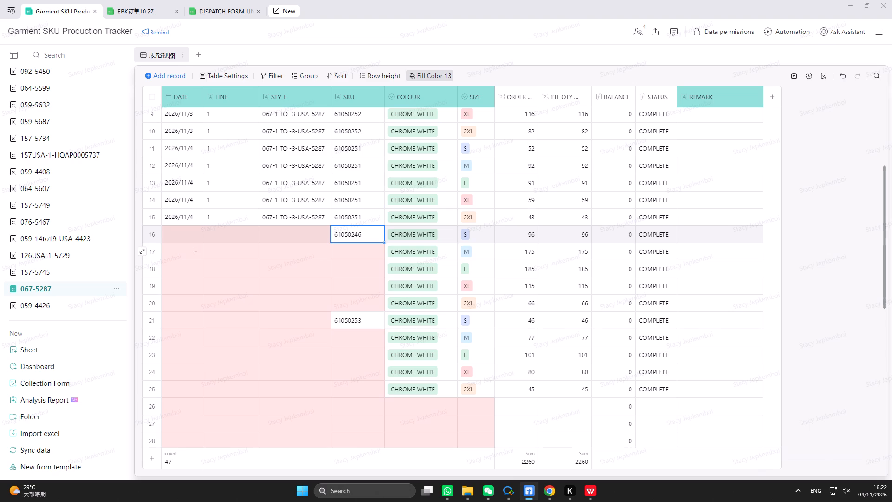
{"action": "left_click_drag", "start_coordinate": [384, 243], "coordinate": [372, 305]}
Fill SKU 61050253 down from record 21 through records 22 to 25.
{"action": "left_click", "coordinate": [373, 319]}
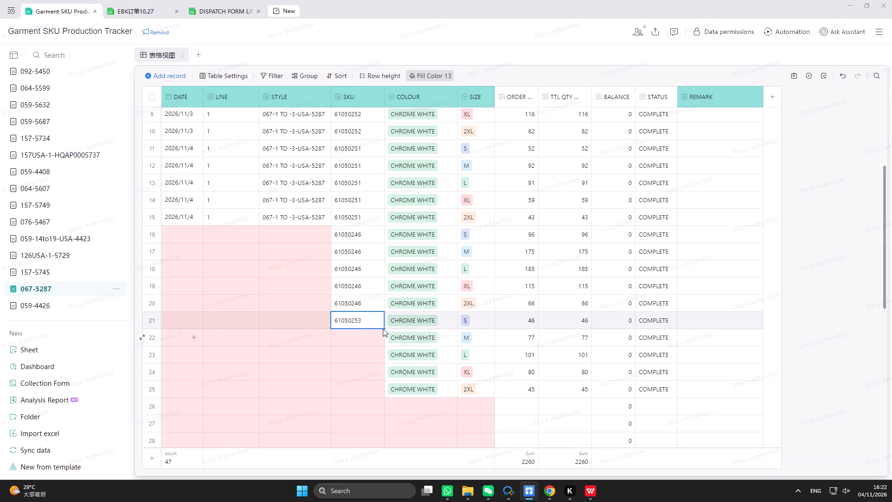
{"action": "left_click", "coordinate": [383, 329]}
{"action": "left_click_drag", "start_coordinate": [384, 329], "coordinate": [377, 389]}
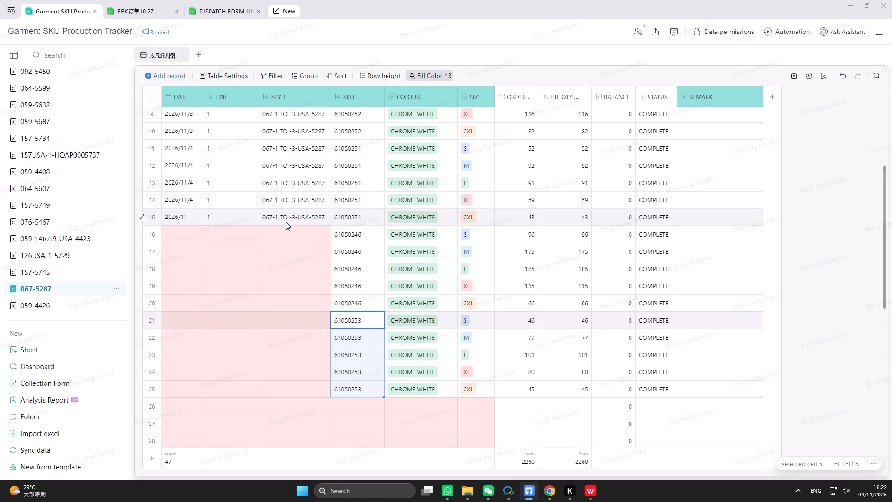
Fill the style 067-1 TO -3-USA-5287 and line 1 down from record 15 through records 16 to 25.
{"action": "left_click", "coordinate": [286, 222]}
{"action": "left_click_drag", "start_coordinate": [330, 225], "coordinate": [315, 363]}
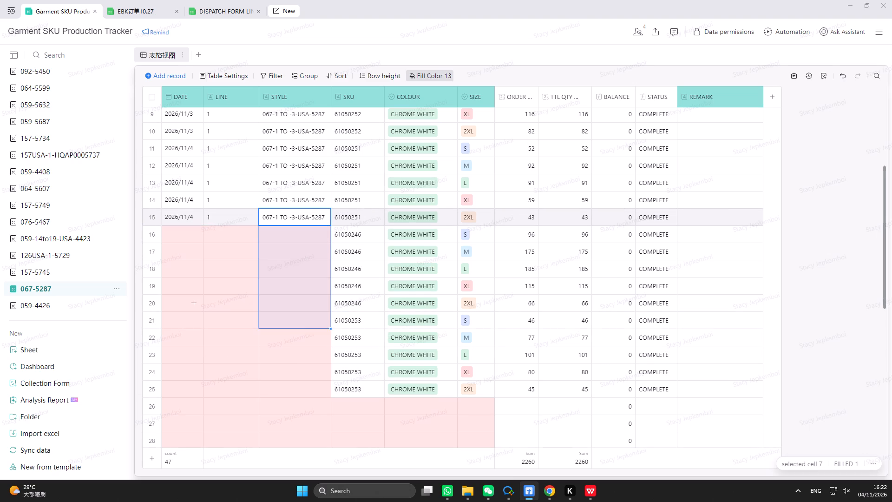
{"action": "left_click_drag", "start_coordinate": [315, 363], "coordinate": [311, 384]}
{"action": "left_click", "coordinate": [231, 213]}
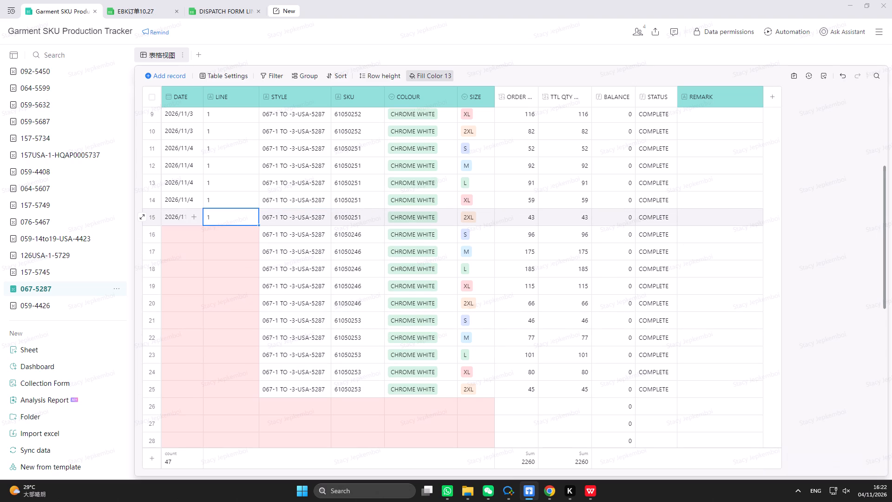
{"action": "left_click_drag", "start_coordinate": [259, 225], "coordinate": [248, 384]}
Fill the date 2026/11/4 down from record 15 through records 16 to 25.
{"action": "left_click", "coordinate": [171, 218]}
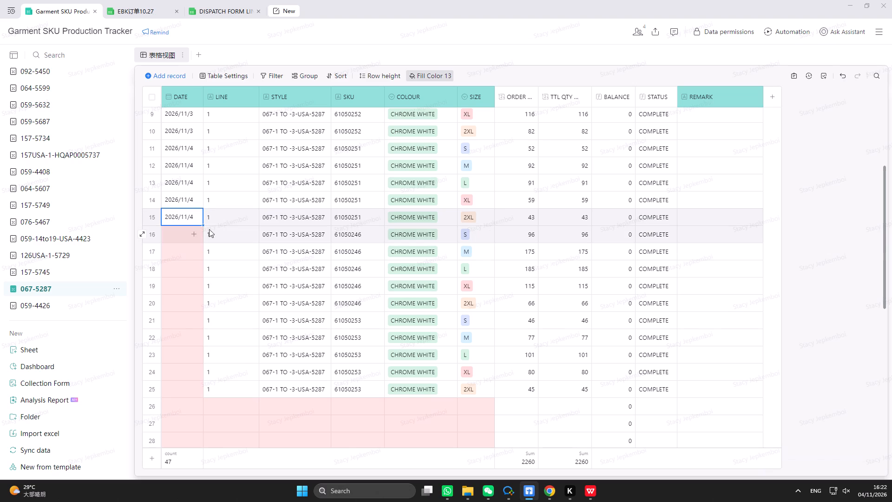
{"action": "left_click_drag", "start_coordinate": [203, 226], "coordinate": [195, 384]}
{"action": "scroll", "coordinate": [258, 356], "scroll_direction": "up", "scroll_amount": 20}
{"action": "scroll", "coordinate": [258, 356], "scroll_direction": "up", "scroll_amount": 3}
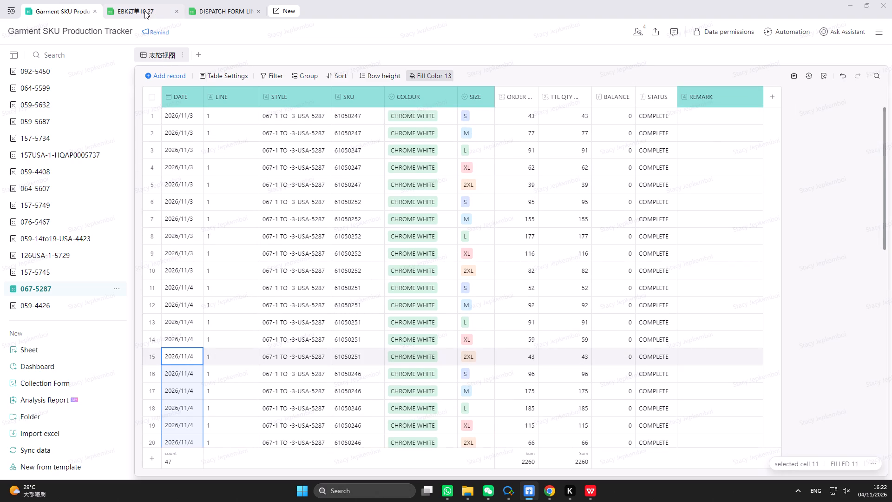
{"action": "left_click", "coordinate": [728, 426]}
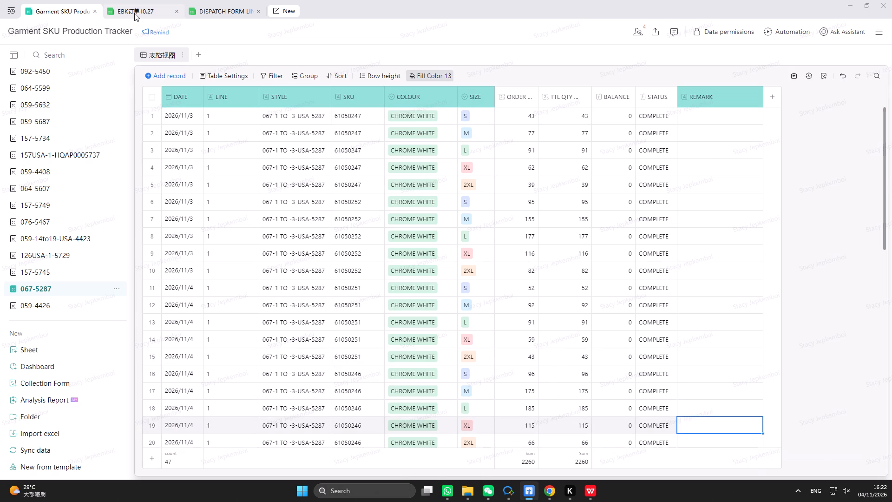
Look over the planning(11.04) sheet of EBK订单10.27 and the group outputs in the 11.4 sheet of DISPATCH FORM LINE WISE.
{"action": "left_click", "coordinate": [134, 13]}
{"action": "scroll", "coordinate": [299, 256], "scroll_direction": "up", "scroll_amount": 3}
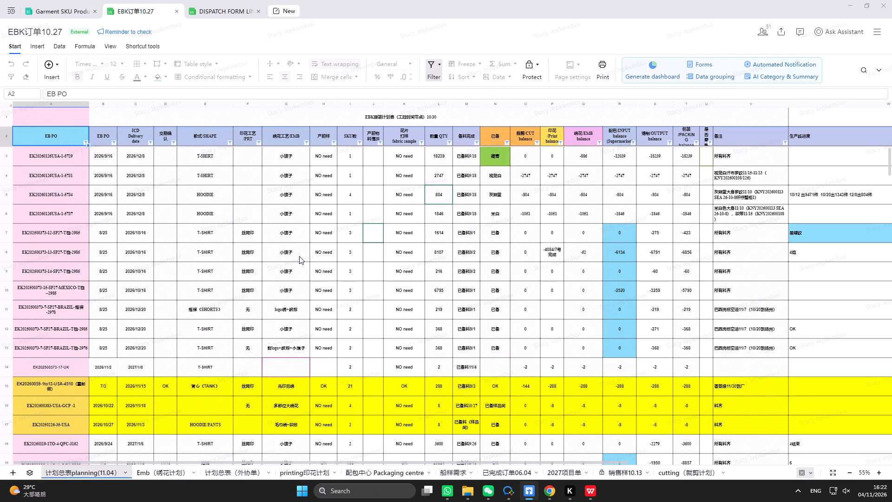
{"action": "scroll", "coordinate": [299, 256], "scroll_direction": "up", "scroll_amount": 9}
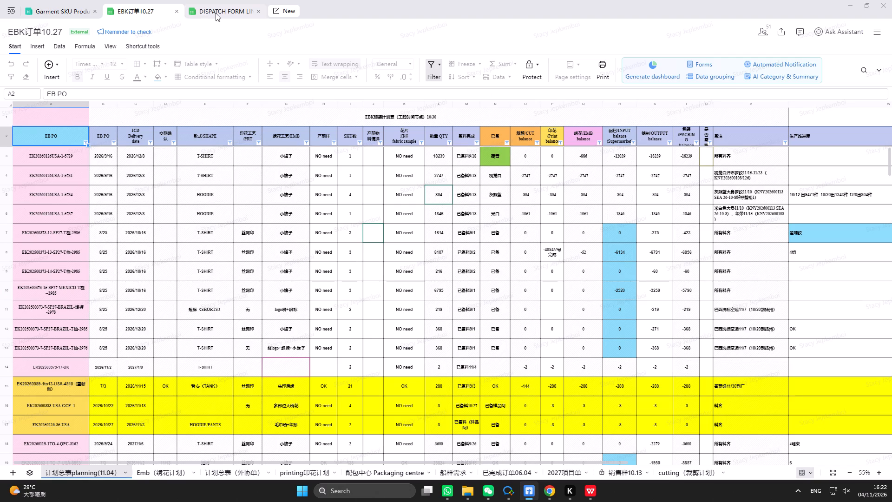
{"action": "left_click", "coordinate": [216, 13]}
{"action": "scroll", "coordinate": [618, 351], "scroll_direction": "up", "scroll_amount": 4}
{"action": "left_click_drag", "start_coordinate": [599, 462], "coordinate": [542, 456]}
{"action": "scroll", "coordinate": [569, 376], "scroll_direction": "up", "scroll_amount": 1}
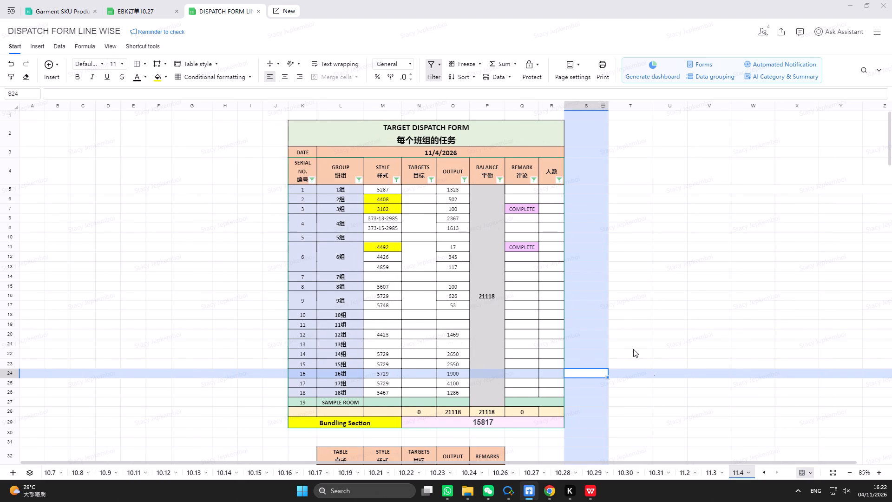
{"action": "left_click", "coordinate": [683, 412]}
{"action": "scroll", "coordinate": [676, 403], "scroll_direction": "up", "scroll_amount": 5}
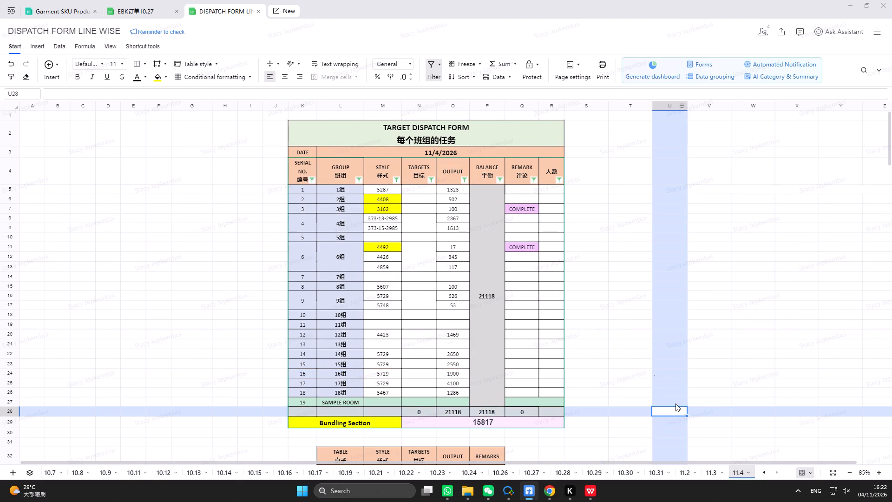
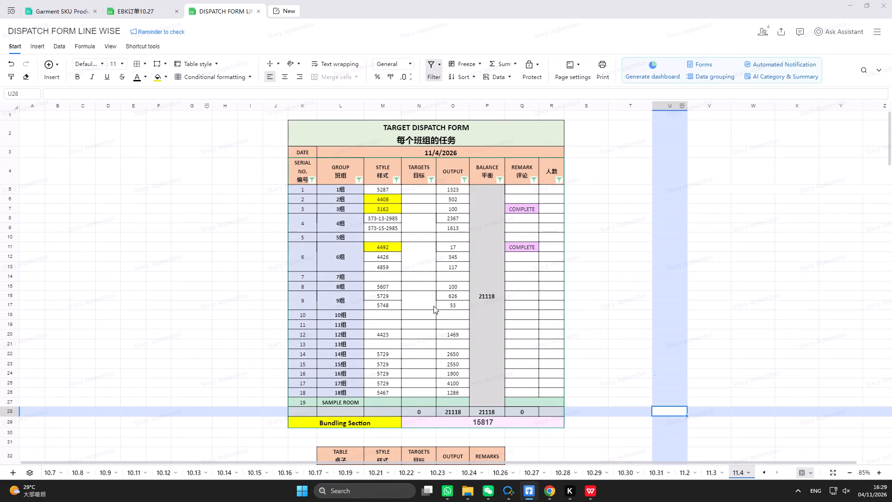
Add another 30 after the 54 in the output formula of group 18, style 5467, in the 11.4 dispatch form.
{"action": "left_click", "coordinate": [460, 390]}
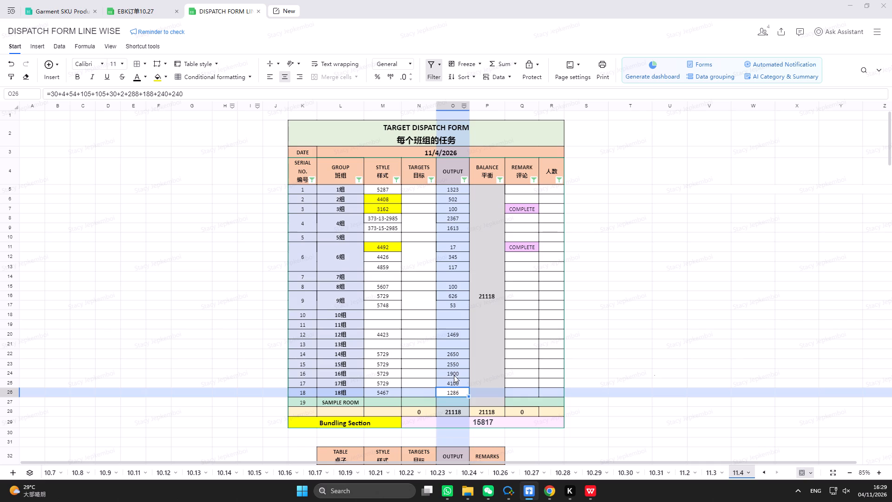
{"action": "left_click", "coordinate": [81, 93]}
{"action": "type", "text": "30+"}
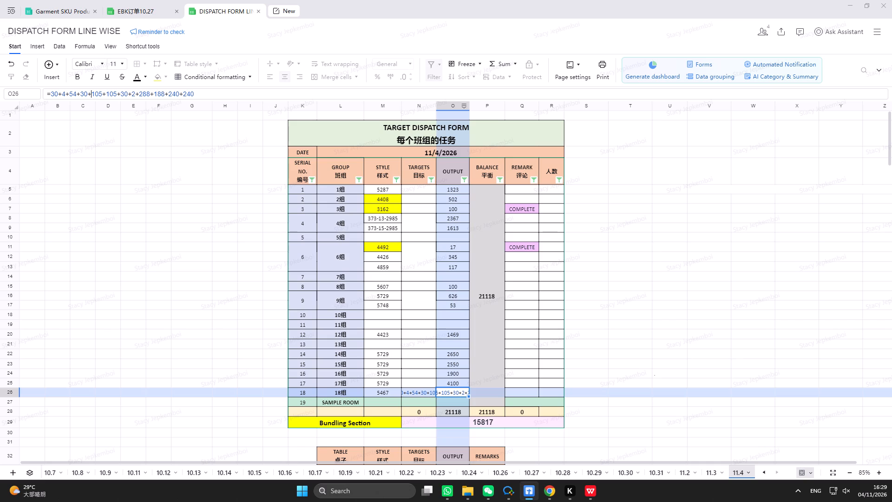
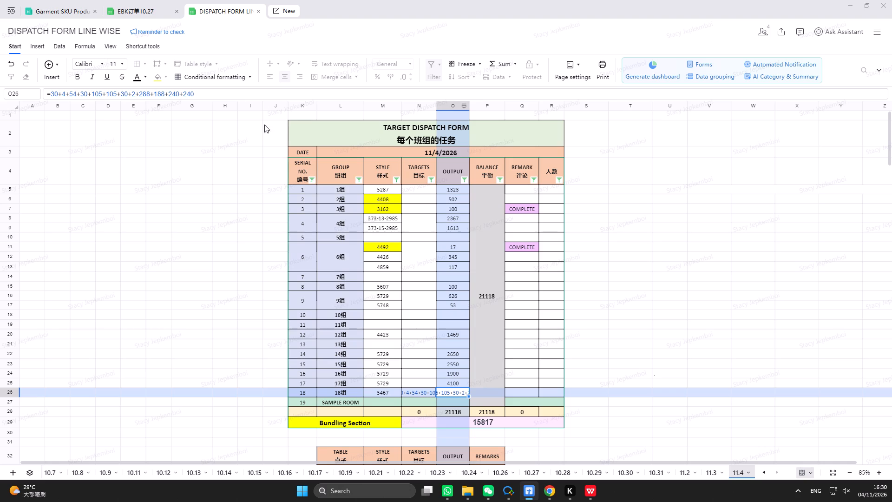
Finish the output formula edit for group 18, style 5467, in the 11.4 dispatch form.
{"action": "left_click", "coordinate": [239, 95]}
{"action": "key", "text": "Return"}
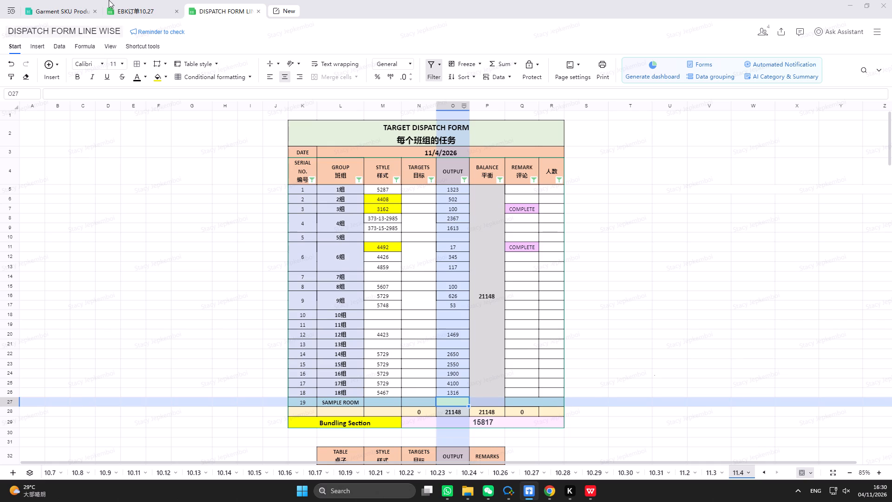
In the Garment SKU Production Tracker's 076-5467 table, set the total quantity of navy size S, SKU 61066311, to 84.
{"action": "left_click", "coordinate": [73, 8]}
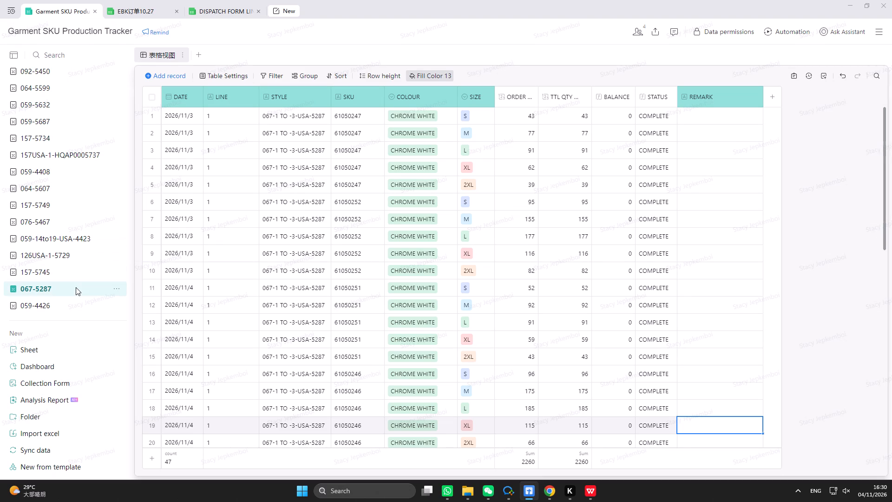
{"action": "left_click", "coordinate": [61, 220]}
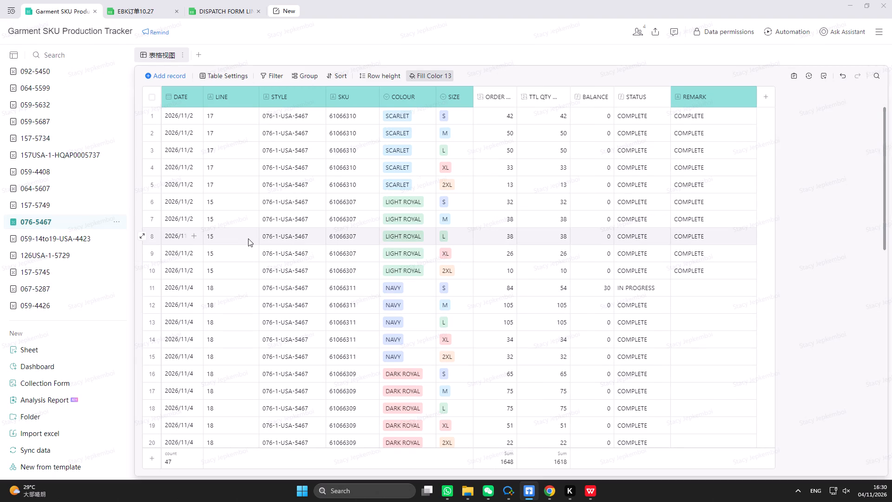
{"action": "scroll", "coordinate": [346, 292], "scroll_direction": "down", "scroll_amount": 10}
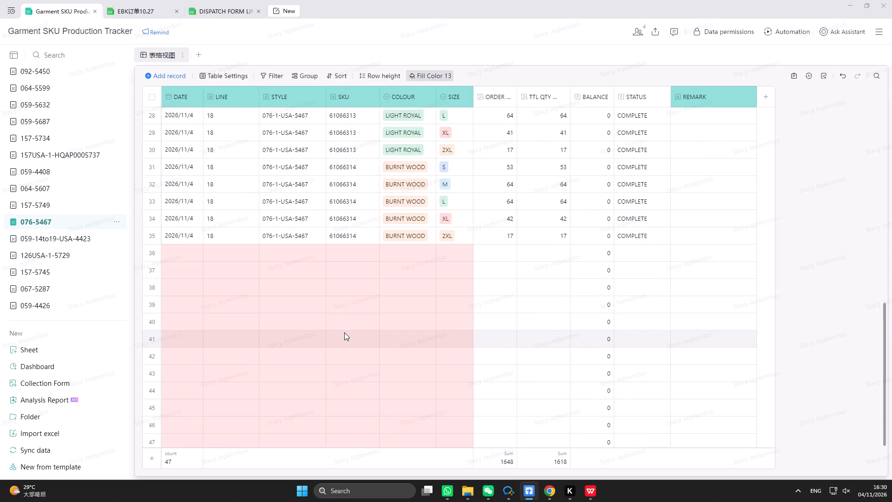
{"action": "scroll", "coordinate": [344, 332], "scroll_direction": "up", "scroll_amount": 7}
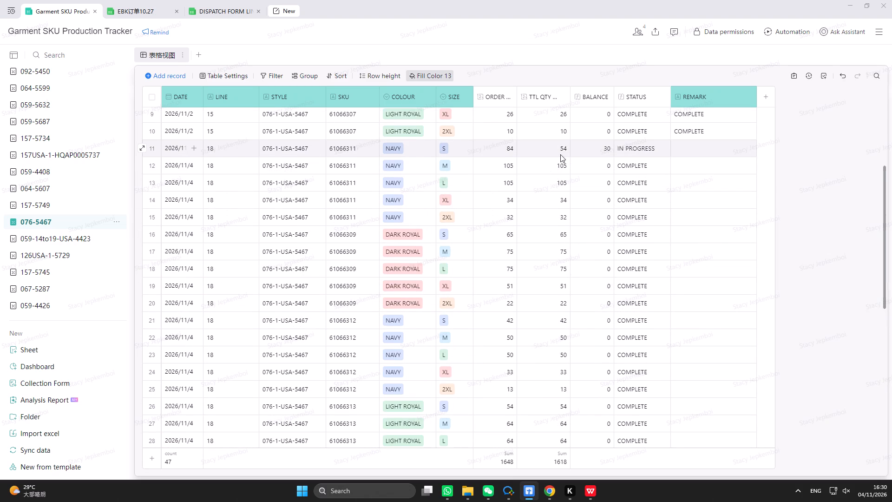
{"action": "left_click", "coordinate": [553, 152]}
{"action": "type", "text": "84"}
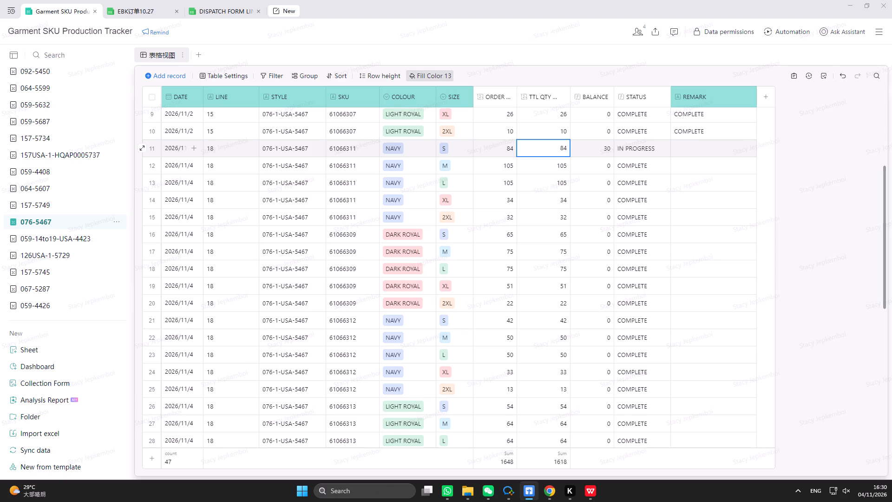
{"action": "left_click", "coordinate": [560, 162]}
{"action": "scroll", "coordinate": [540, 174], "scroll_direction": "up", "scroll_amount": 1}
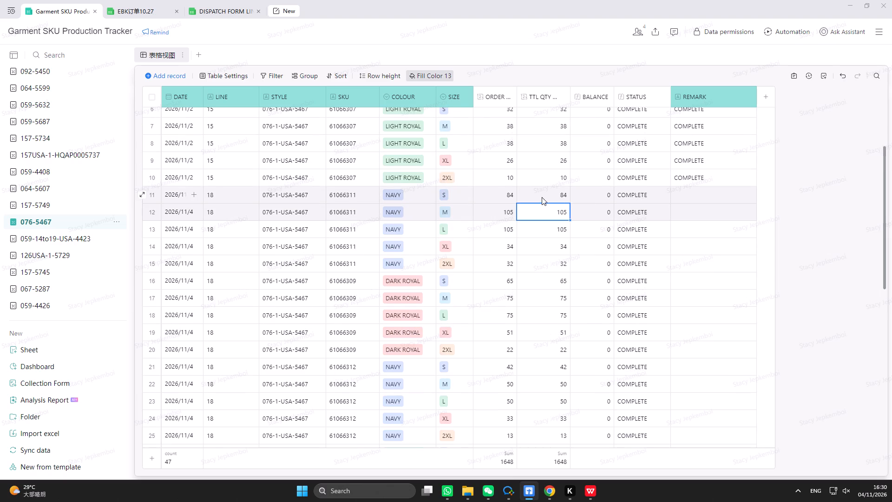
{"action": "left_click", "coordinate": [675, 192]}
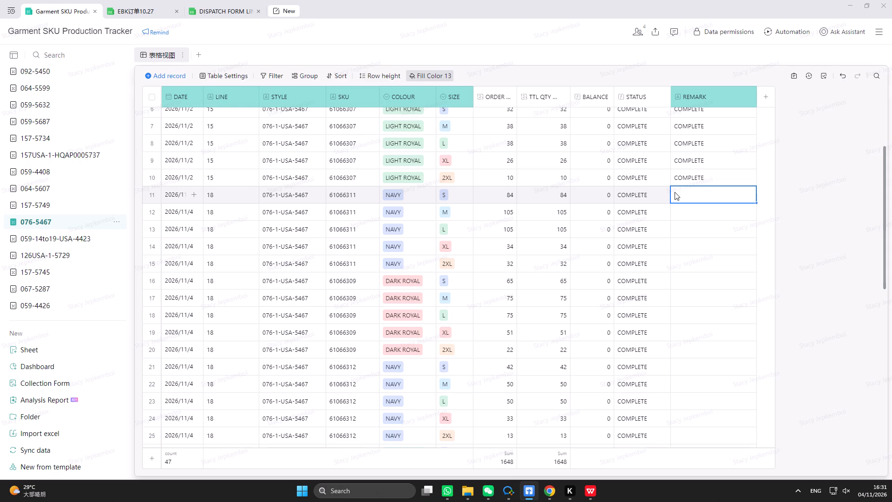
Filter the 11.4 dispatch form's STYLE column to show only style 5287.
{"action": "left_click", "coordinate": [228, 12]}
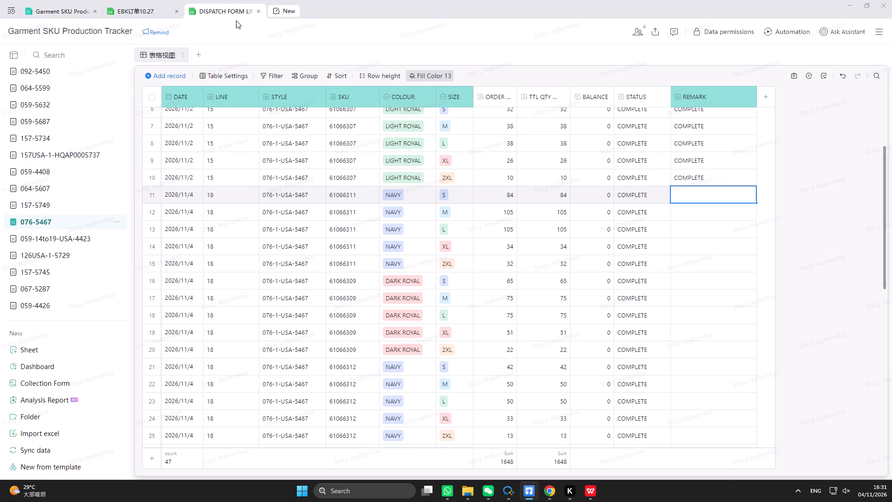
{"action": "left_click", "coordinate": [719, 404]}
{"action": "scroll", "coordinate": [498, 321], "scroll_direction": "up", "scroll_amount": 4}
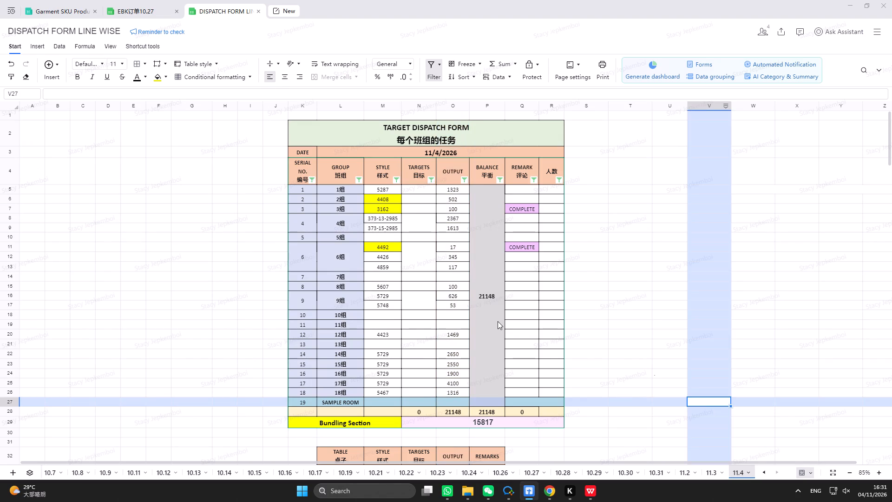
{"action": "left_click", "coordinate": [398, 180]}
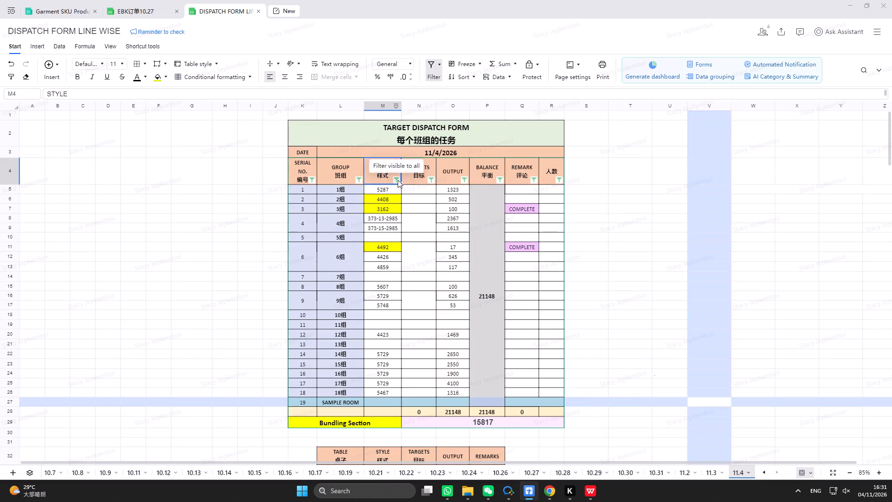
{"action": "type", "text": "5287"}
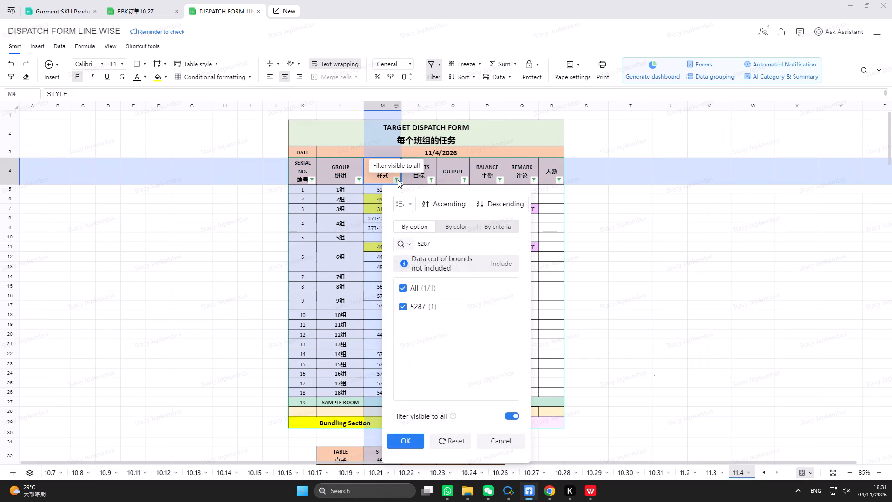
{"action": "left_click", "coordinate": [409, 437]}
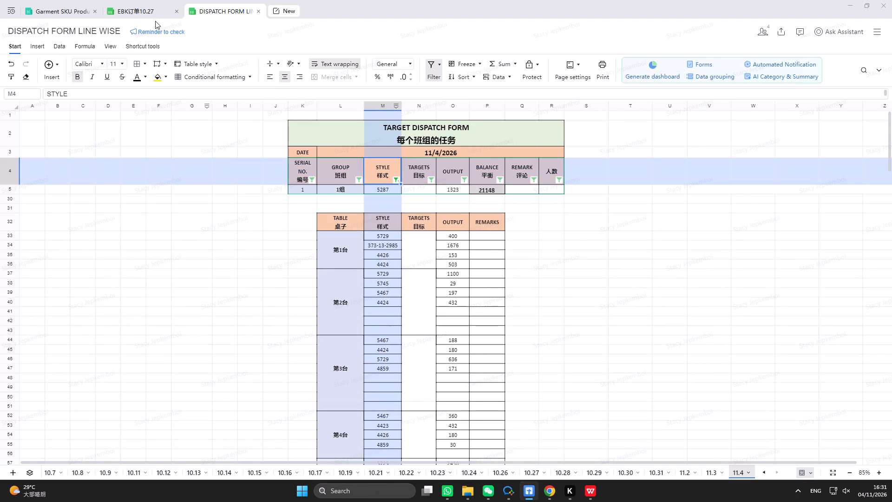
Filter the EB PO column of the EBK订单10.27 planning sheet to the order ending in 5287.
{"action": "left_click", "coordinate": [150, 15]}
{"action": "left_click", "coordinate": [85, 143]}
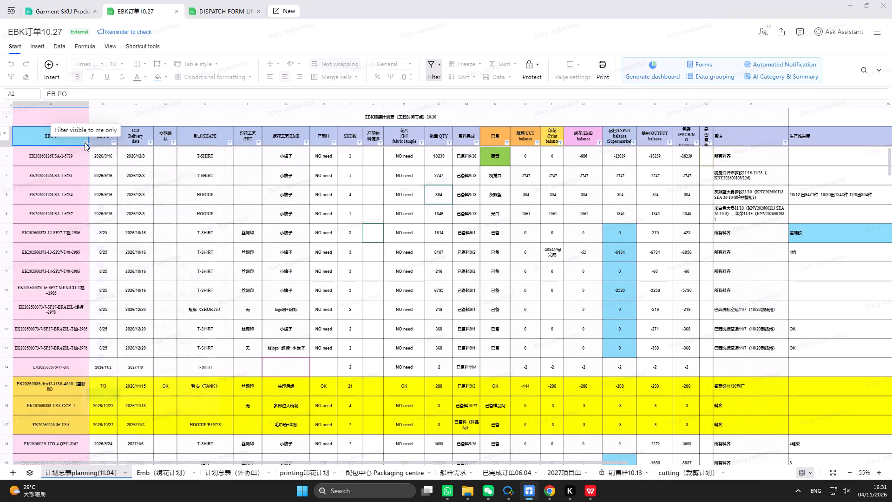
{"action": "type", "text": "5287"}
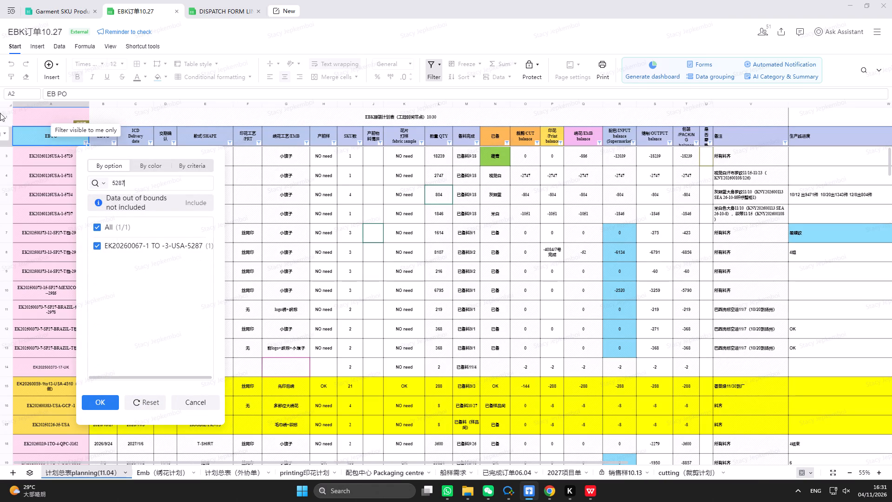
{"action": "left_click", "coordinate": [92, 405]}
{"action": "scroll", "coordinate": [181, 275], "scroll_direction": "up", "scroll_amount": 2}
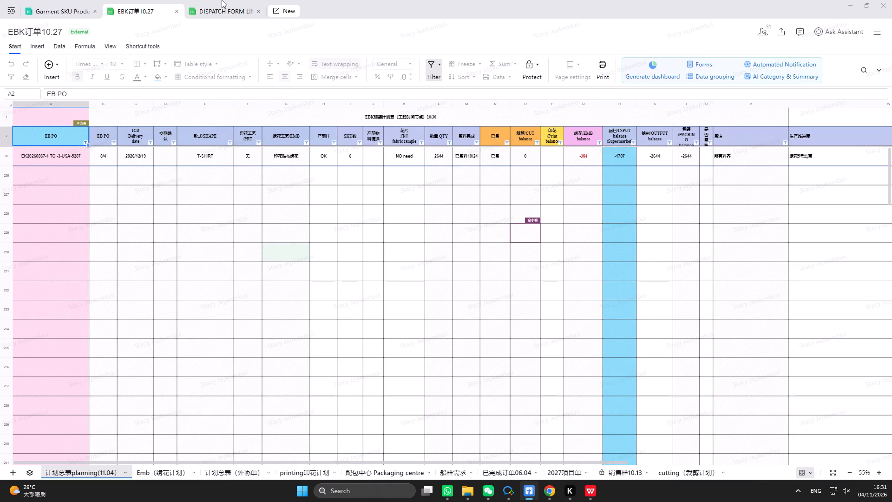
Add group 1's output of 1323 to the INPUT balance formula of the 5287 order in the planning sheet.
{"action": "left_click", "coordinate": [222, 8]}
{"action": "left_click", "coordinate": [152, 13]}
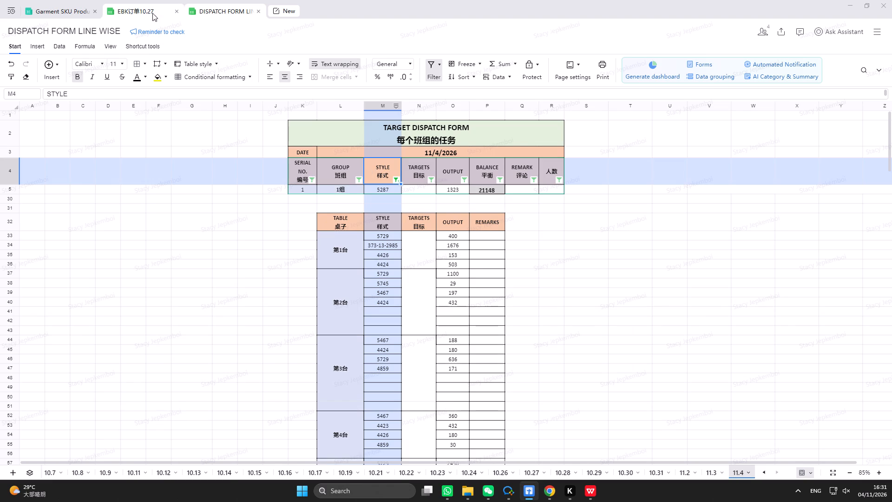
{"action": "left_click", "coordinate": [619, 158]}
{"action": "left_click", "coordinate": [575, 95]}
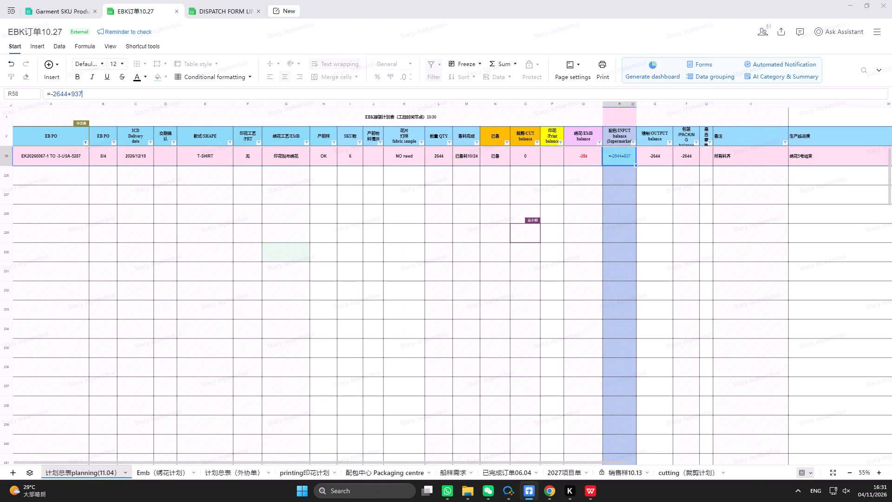
{"action": "type", "text": "+1323"}
{"action": "key", "text": "Return"}
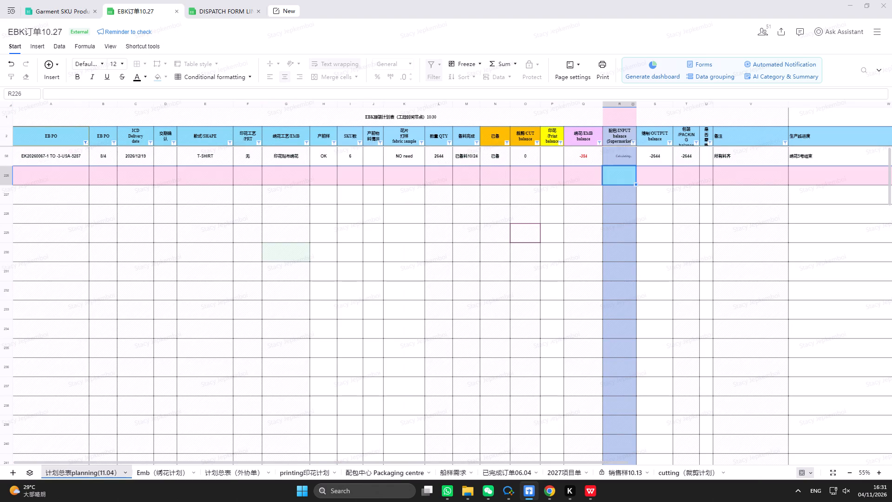
Highlight group 1's style 5287 cell in yellow in the 11.4 dispatch form.
{"action": "left_click", "coordinate": [223, 9]}
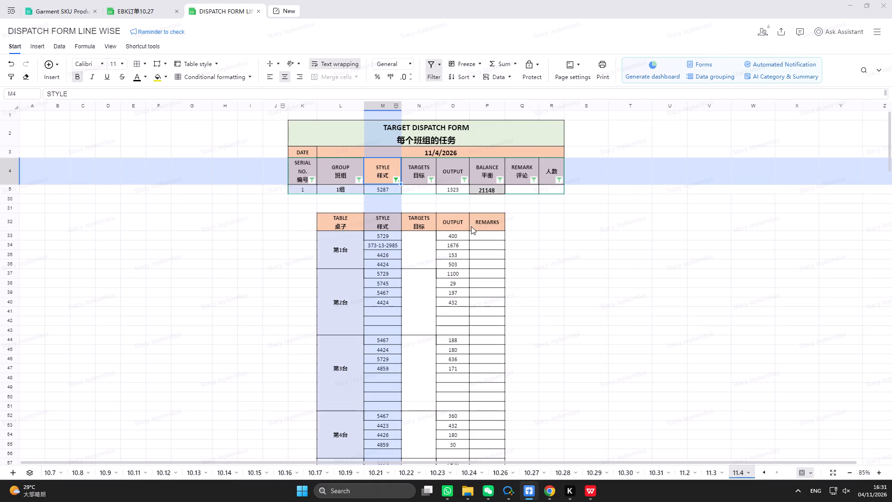
{"action": "left_click", "coordinate": [387, 187]}
{"action": "left_click", "coordinate": [160, 80]}
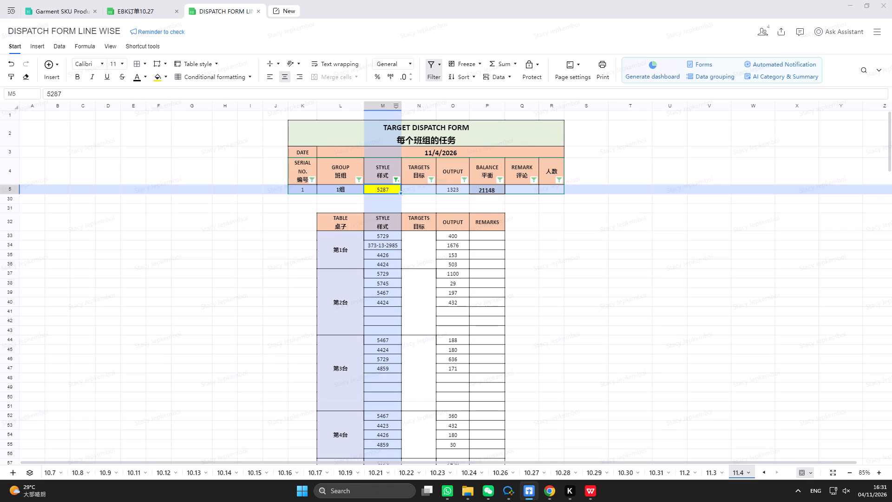
Reset the dispatch form's STYLE filter and filter it to the styles containing 373.
{"action": "left_click", "coordinate": [399, 184]}
{"action": "left_click", "coordinate": [397, 179]}
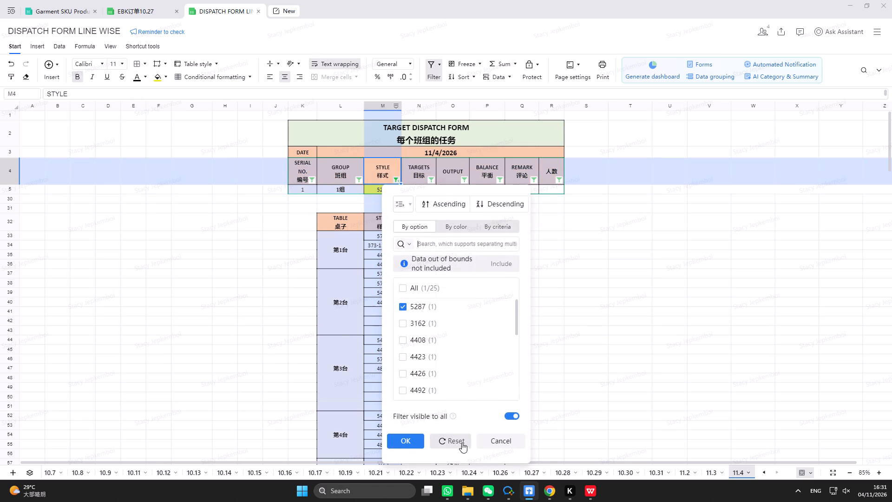
{"action": "left_click", "coordinate": [458, 439]}
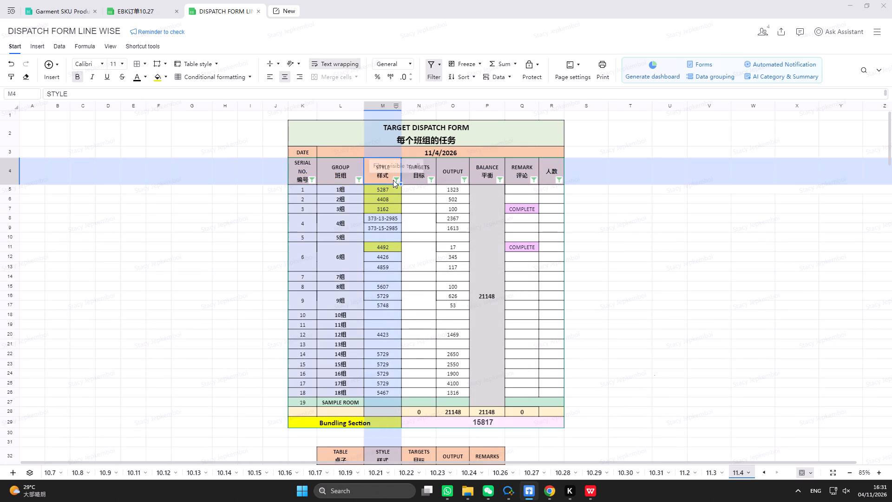
{"action": "left_click", "coordinate": [396, 180]}
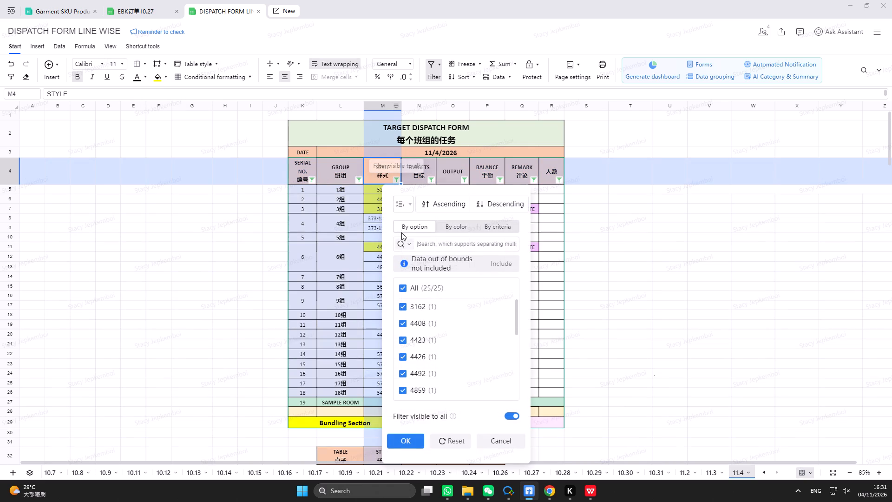
{"action": "type", "text": "373"}
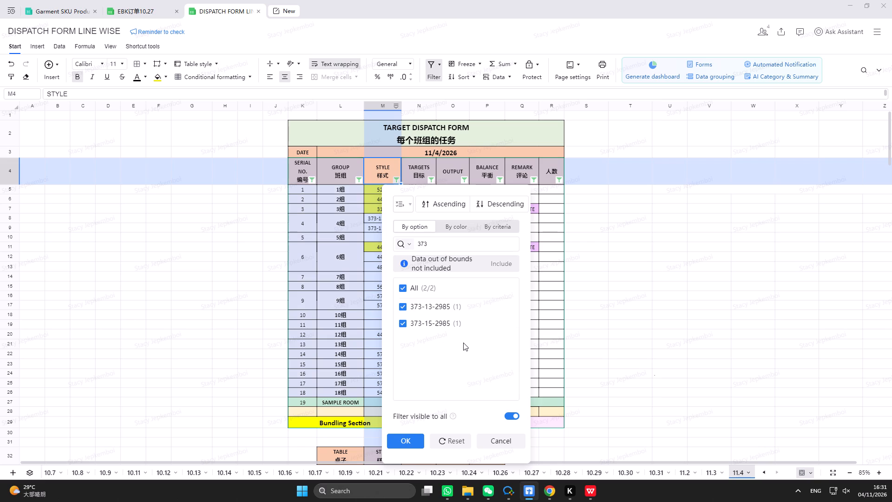
{"action": "left_click", "coordinate": [410, 443]}
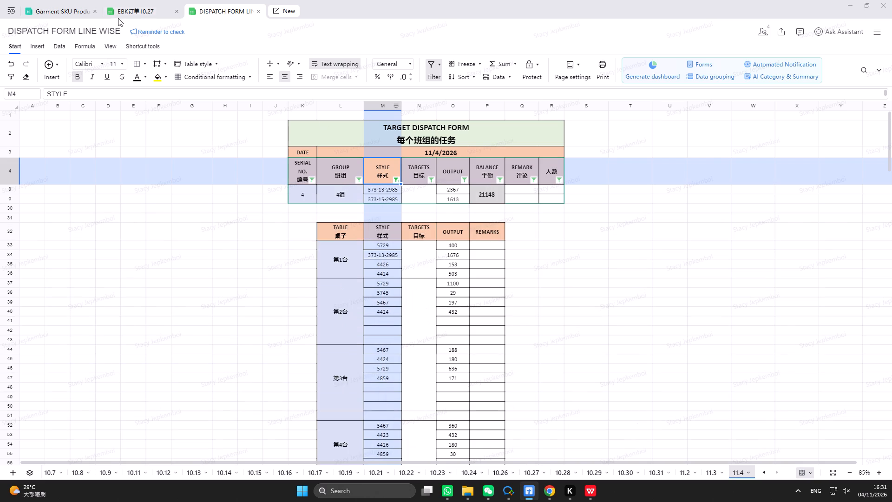
Filter the planning sheet's EB PO column to the 373 orders and select the 373-13 order's INPUT balance cell.
{"action": "left_click", "coordinate": [122, 16]}
{"action": "left_click", "coordinate": [86, 143]}
{"action": "type", "text": "373"}
{"action": "left_click", "coordinate": [102, 402]}
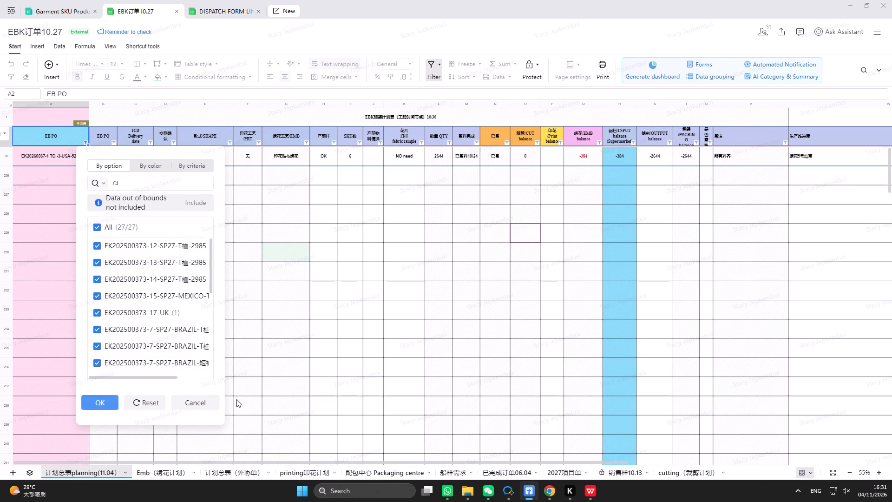
{"action": "scroll", "coordinate": [412, 263], "scroll_direction": "up", "scroll_amount": 3}
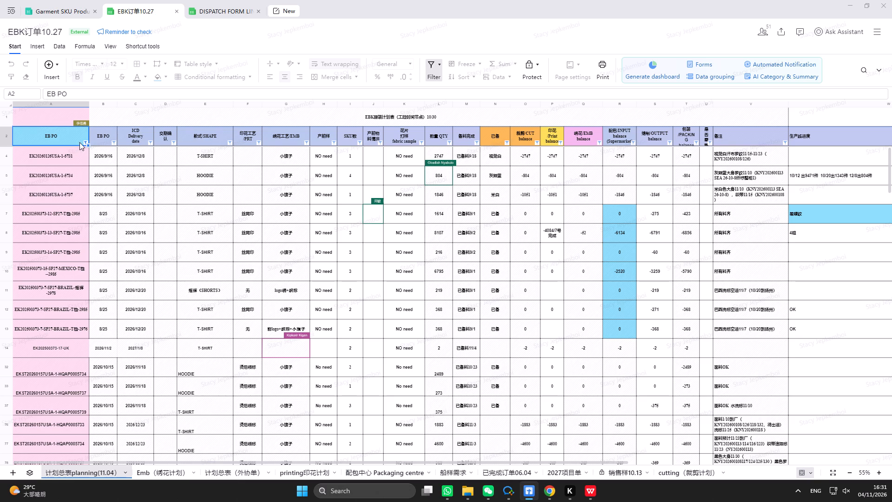
{"action": "left_click", "coordinate": [86, 141]}
{"action": "type", "text": "373"}
{"action": "left_click", "coordinate": [102, 404]}
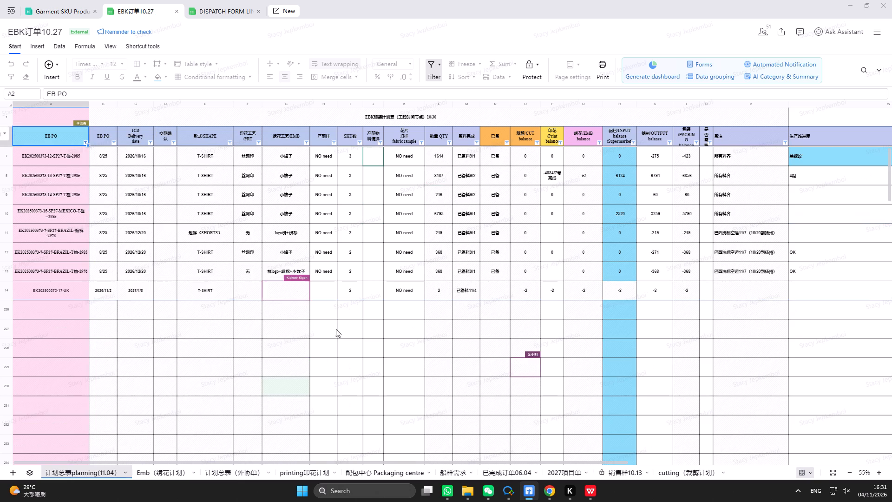
{"action": "scroll", "coordinate": [333, 314], "scroll_direction": "up", "scroll_amount": 3}
{"action": "left_click", "coordinate": [621, 181]}
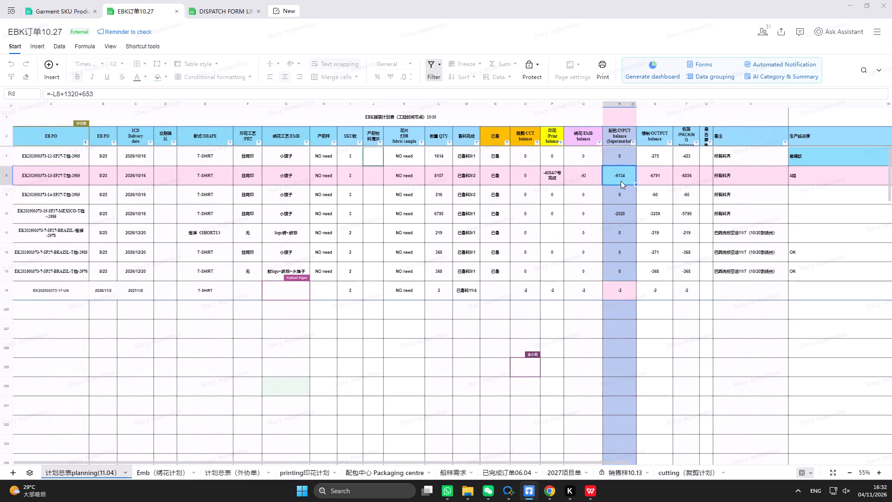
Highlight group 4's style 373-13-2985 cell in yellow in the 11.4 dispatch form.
{"action": "left_click", "coordinate": [245, 7]}
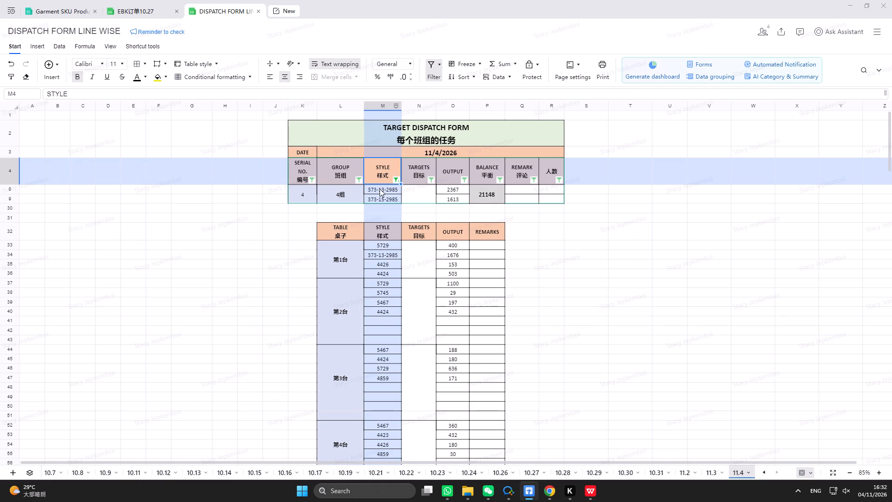
{"action": "left_click", "coordinate": [380, 189]}
{"action": "left_click", "coordinate": [158, 79]}
Append +2367 to the 373-13 order's INPUT balance formula in the EBK planning sheet.
{"action": "left_click", "coordinate": [129, 13]}
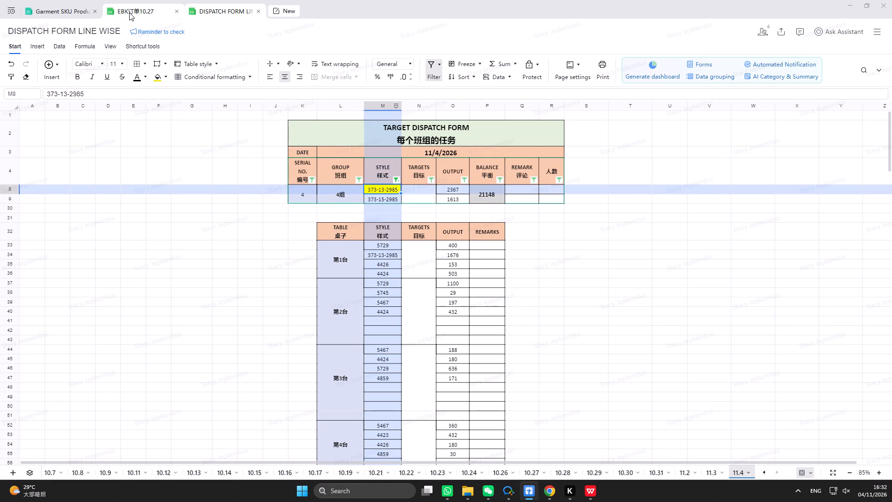
{"action": "left_click", "coordinate": [583, 96]}
{"action": "type", "text": "+2367"}
{"action": "key", "text": "Return"}
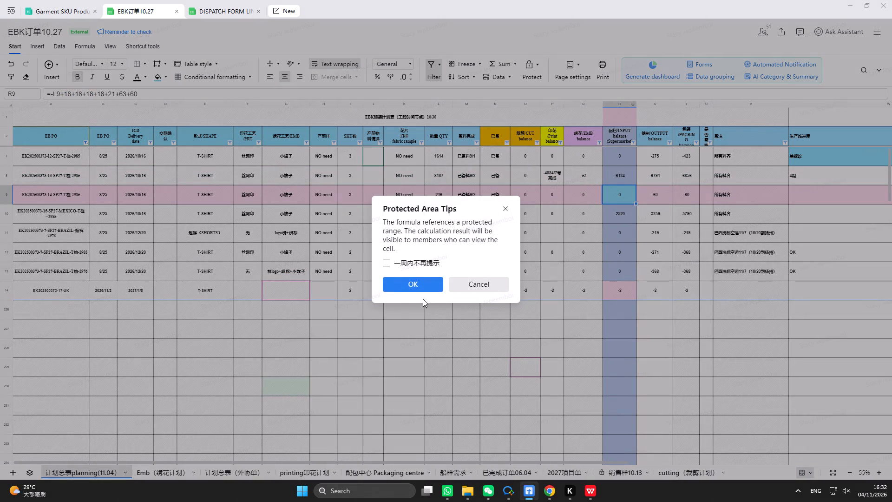
{"action": "left_click", "coordinate": [407, 284]}
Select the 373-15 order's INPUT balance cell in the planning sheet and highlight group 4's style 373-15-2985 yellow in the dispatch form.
{"action": "left_click", "coordinate": [620, 215]}
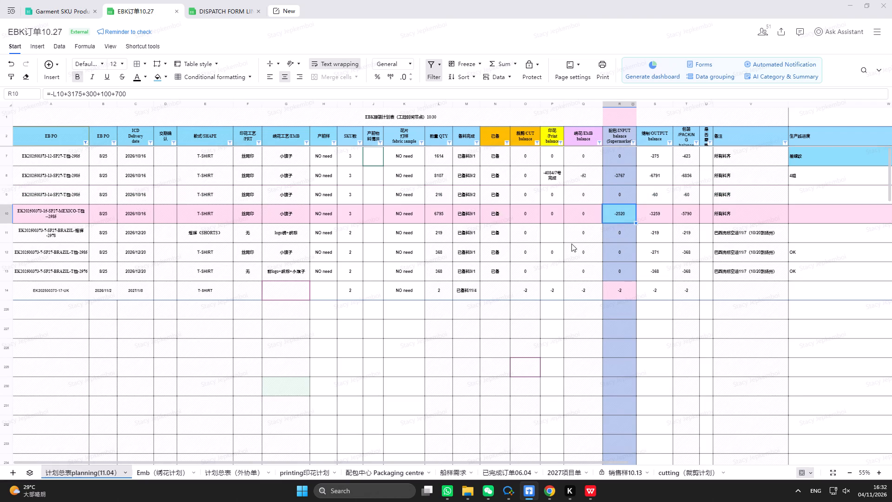
{"action": "left_click", "coordinate": [229, 10]}
{"action": "left_click", "coordinate": [390, 201]}
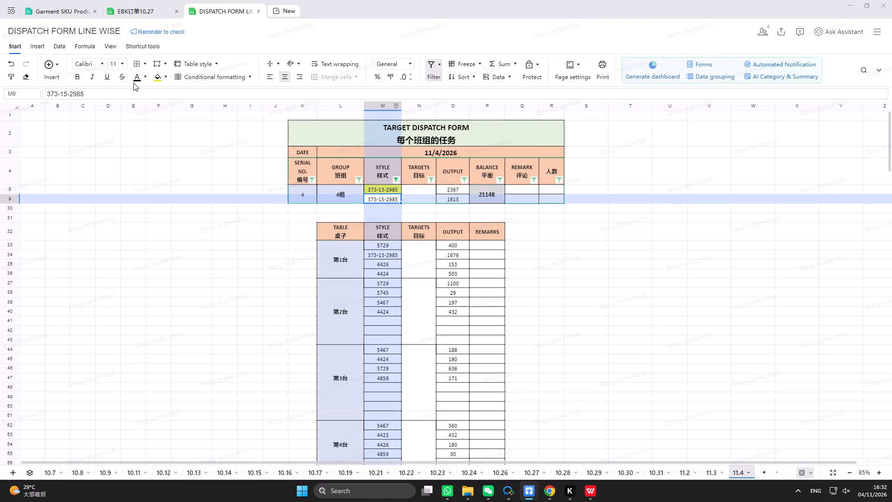
{"action": "left_click", "coordinate": [157, 82]}
Append +1613 to the 373-15 Mexico order's INPUT balance formula in the EBK planning sheet.
{"action": "left_click", "coordinate": [145, 9]}
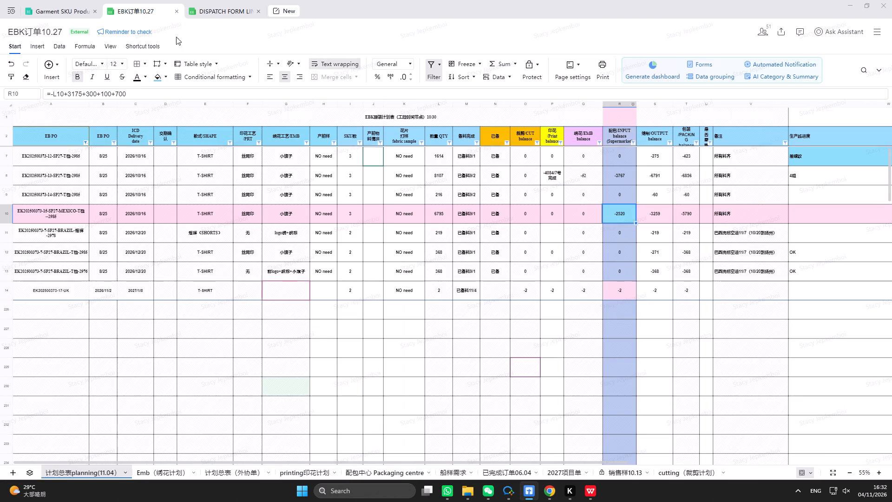
{"action": "left_click", "coordinate": [172, 95]}
{"action": "type", "text": "+1613"}
{"action": "key", "text": "Return"}
{"action": "left_click", "coordinate": [427, 284]}
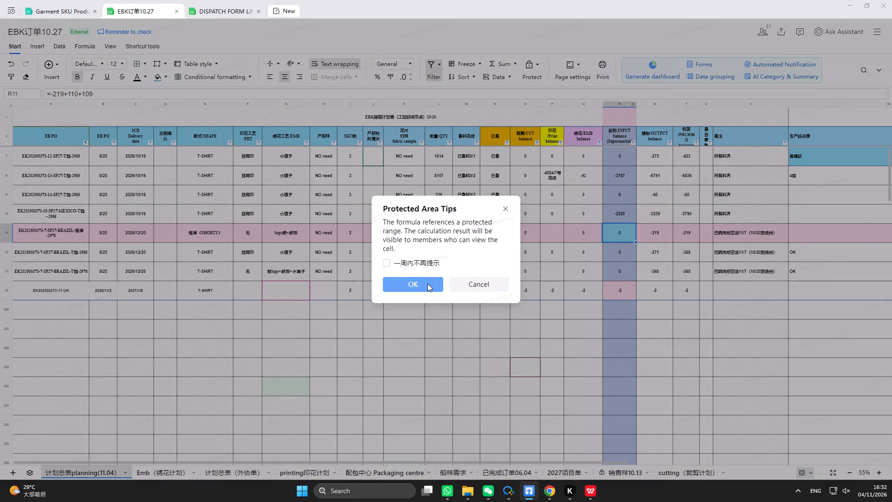
Reset the 11.4 dispatch form's STYLE filter and filter it to style 4426.
{"action": "scroll", "coordinate": [459, 298], "scroll_direction": "up", "scroll_amount": 2}
{"action": "left_click", "coordinate": [230, 9]}
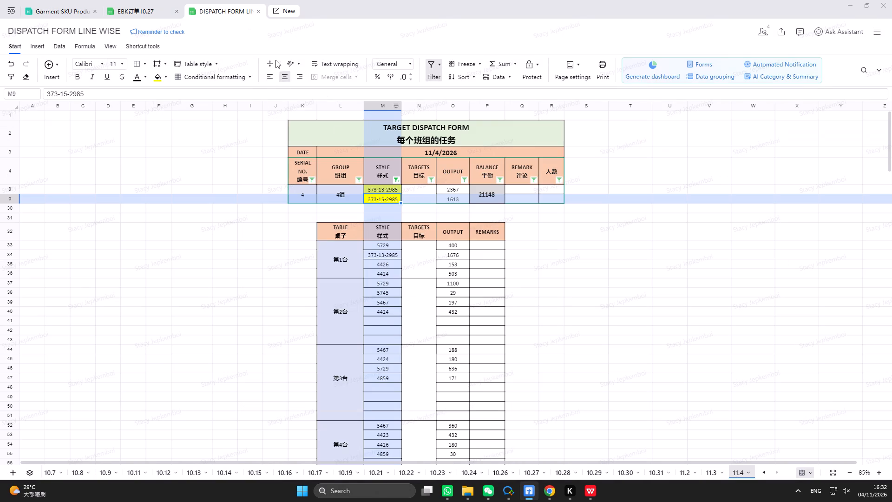
{"action": "left_click", "coordinate": [397, 181]}
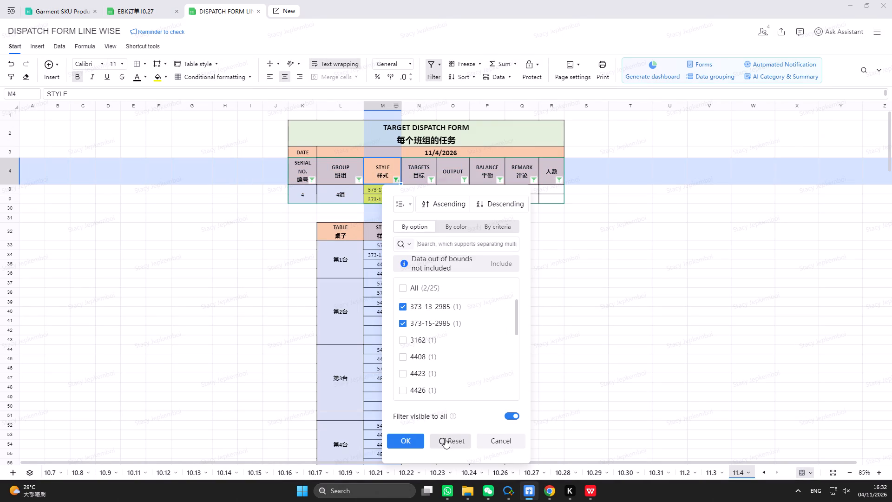
{"action": "left_click", "coordinate": [446, 438]}
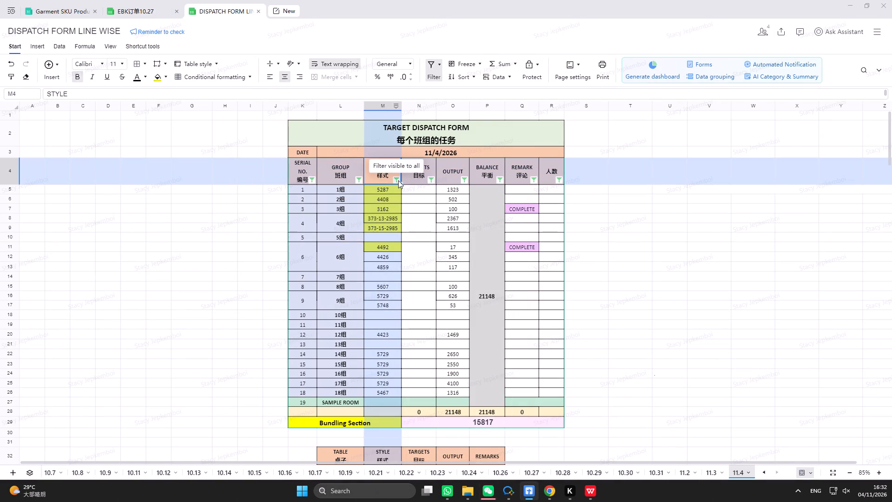
{"action": "left_click", "coordinate": [398, 180]}
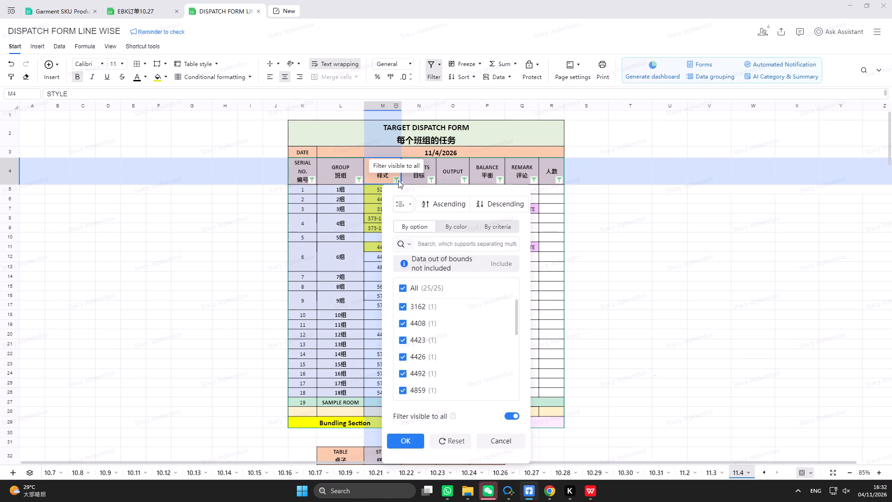
{"action": "type", "text": "4426"}
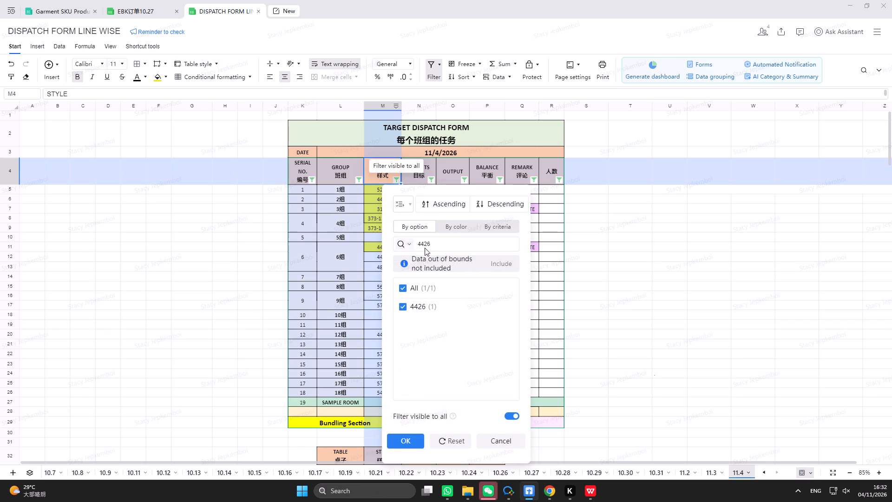
{"action": "left_click", "coordinate": [413, 446]}
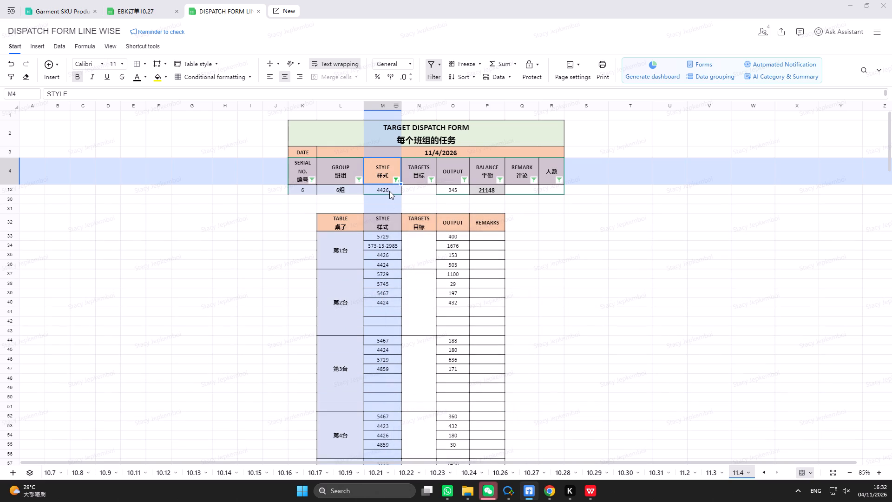
Highlight group 6's style 4426 cell in yellow in the 11.4 dispatch form.
{"action": "left_click", "coordinate": [389, 191]}
{"action": "left_click", "coordinate": [158, 80]}
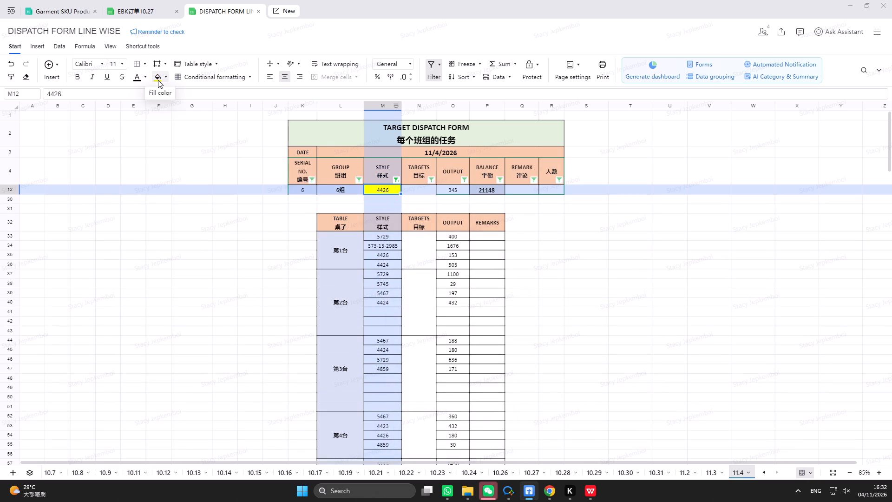
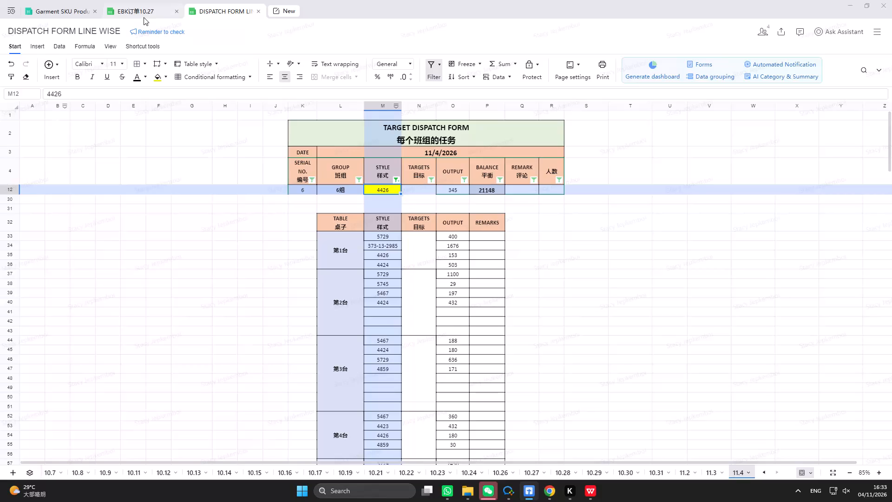
Filter the EBK planning sheet's EB PO column to 4426 and set that order's INPUT balance formula to =-2247+345.
{"action": "left_click", "coordinate": [145, 4]}
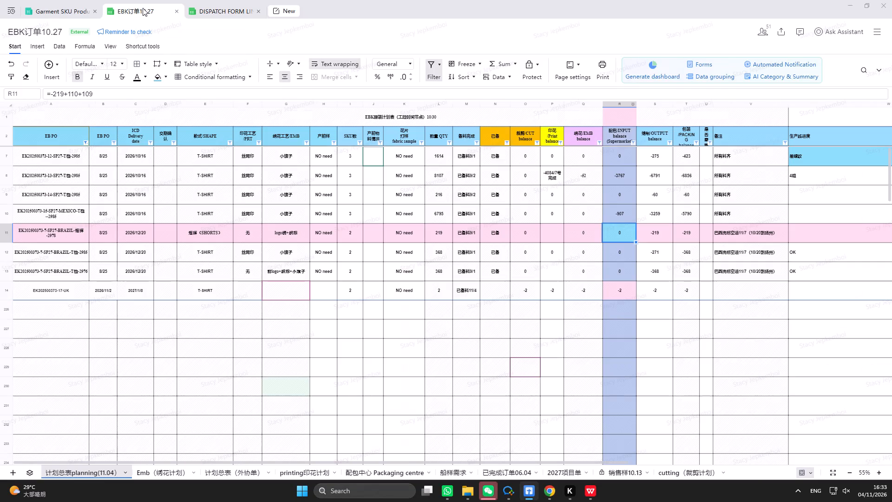
{"action": "left_click", "coordinate": [85, 142]}
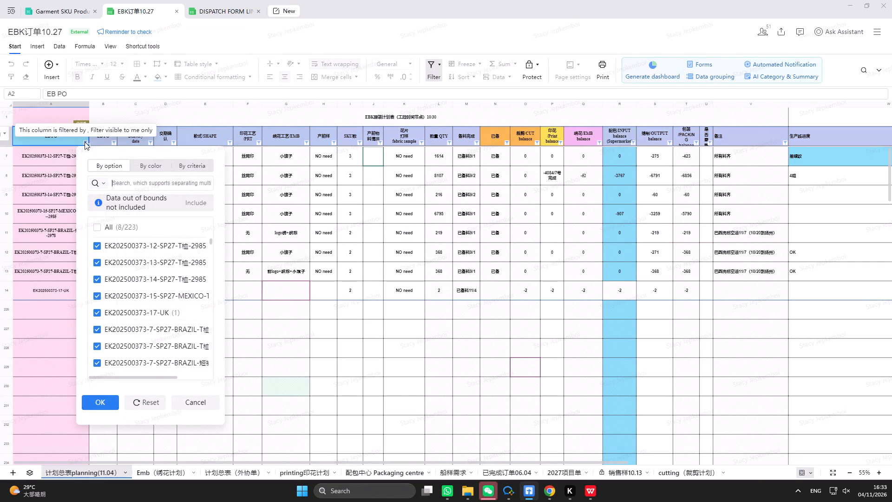
{"action": "type", "text": "4426"}
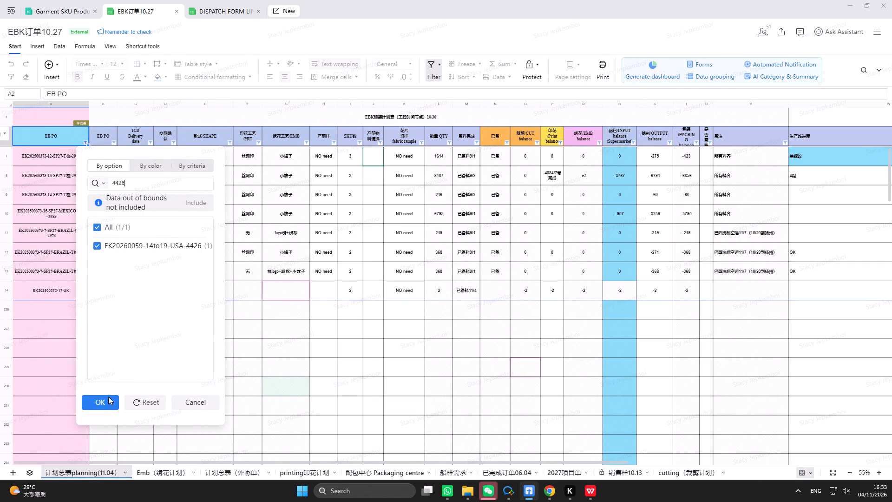
{"action": "left_click", "coordinate": [108, 396]}
{"action": "left_click", "coordinate": [205, 8]}
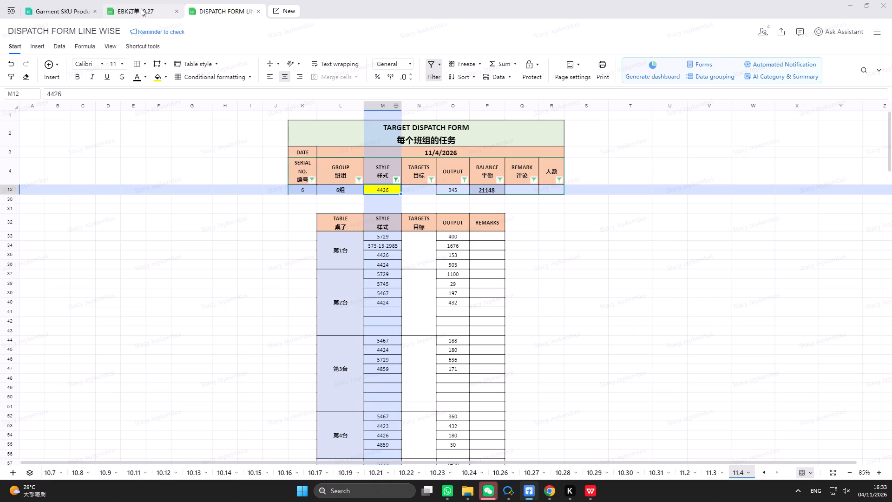
{"action": "left_click", "coordinate": [141, 8]}
{"action": "left_click", "coordinate": [626, 156]}
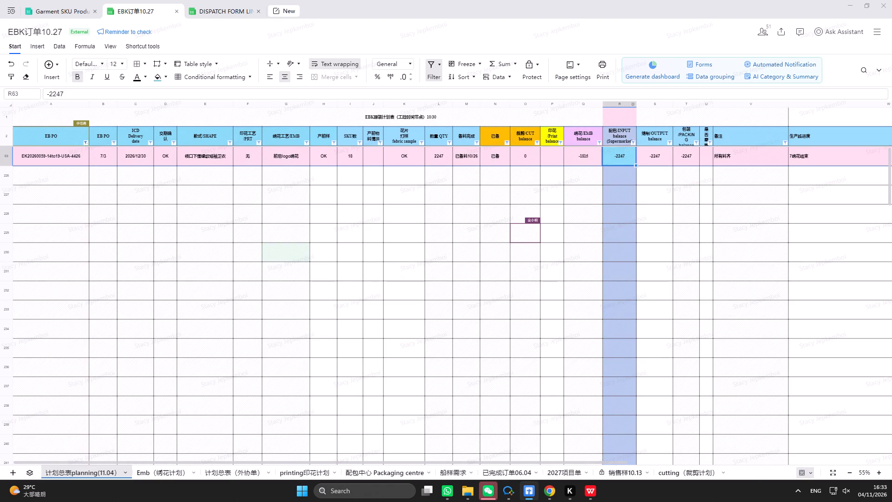
{"action": "left_click", "coordinate": [598, 93]}
{"action": "type", "text": "+345"}
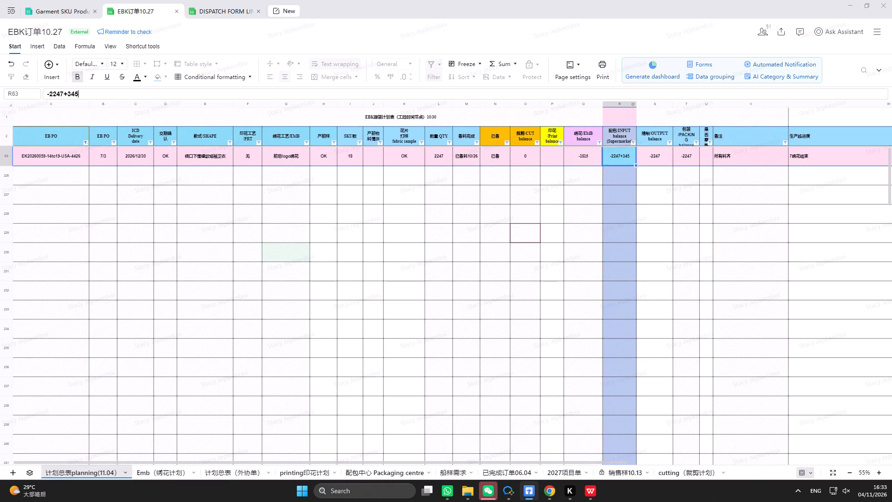
{"action": "left_click", "coordinate": [44, 93]}
{"action": "scroll", "coordinate": [44, 93], "scroll_direction": "up", "scroll_amount": 1}
{"action": "key", "text": "equal"}
{"action": "key", "text": "Return"}
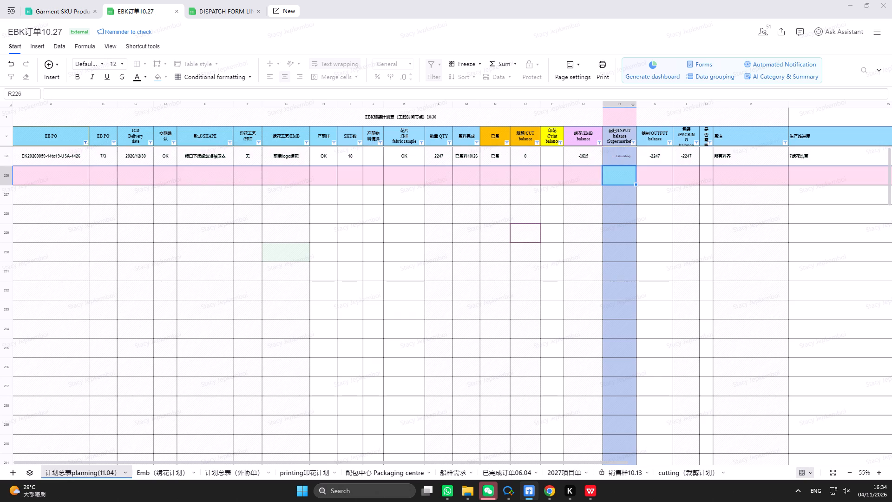
Read the unread WeChat message at the head of the chat list and minimise the chat window.
{"action": "left_click", "coordinate": [222, 6]}
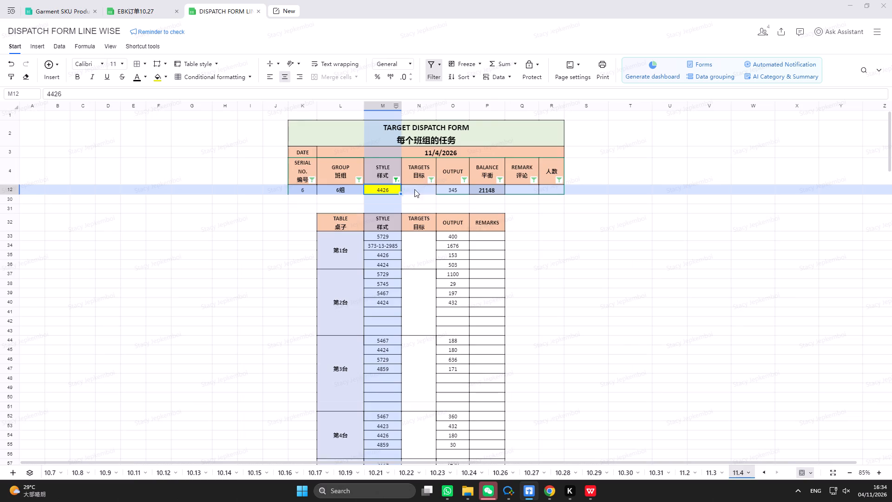
{"action": "left_click", "coordinate": [485, 489]}
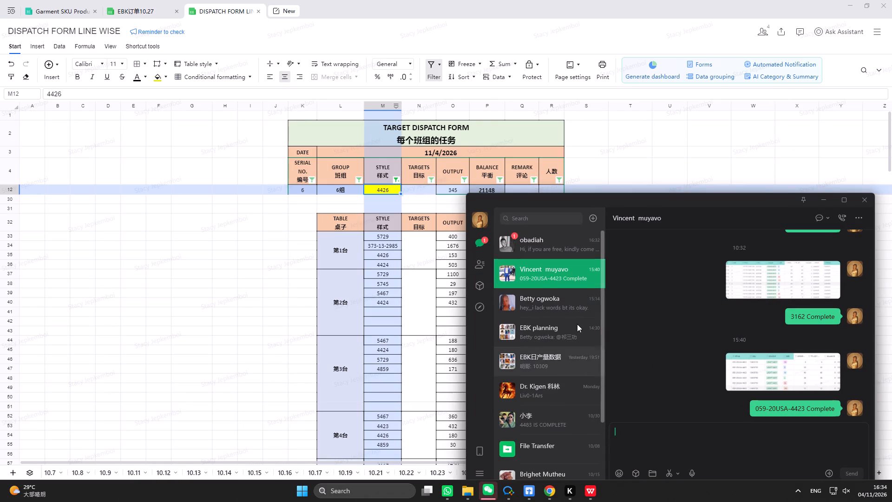
{"action": "left_click", "coordinate": [566, 251]}
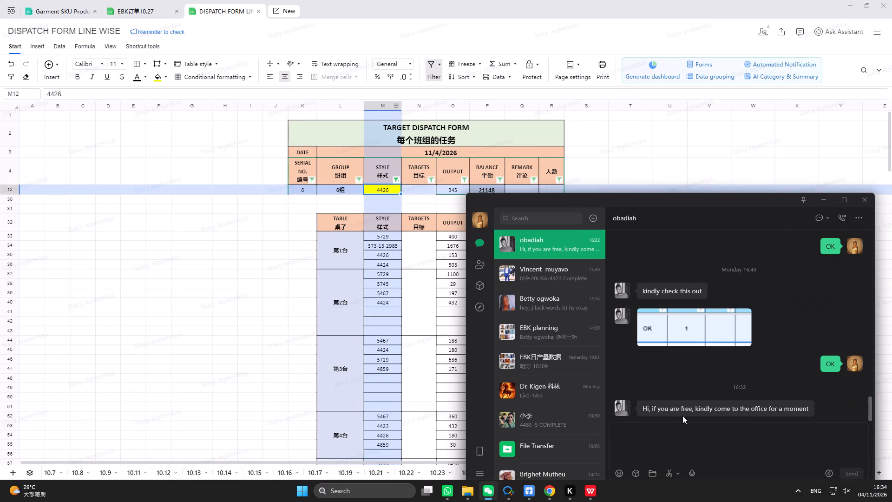
{"action": "left_click", "coordinate": [824, 201]}
Reset the 11.4 dispatch form's STYLE filter, filter it to 4859 and highlight group 6's 4859 cell yellow.
{"action": "left_click", "coordinate": [398, 180]}
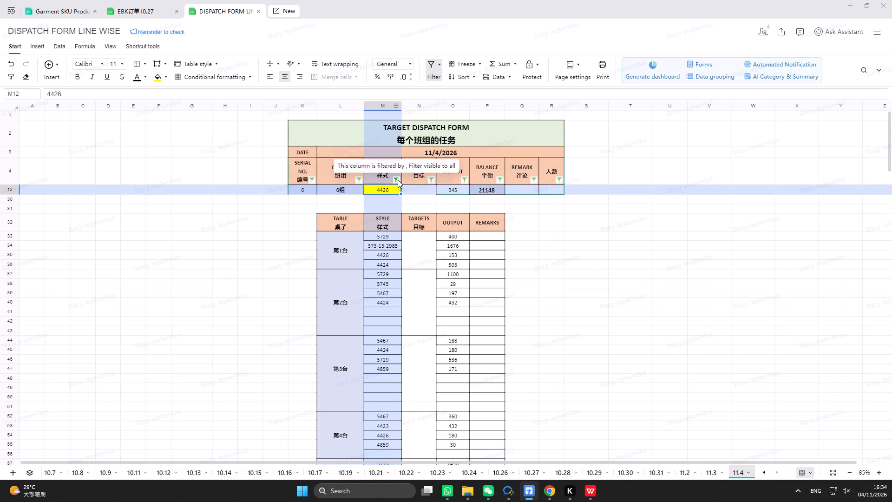
{"action": "left_click", "coordinate": [457, 439]}
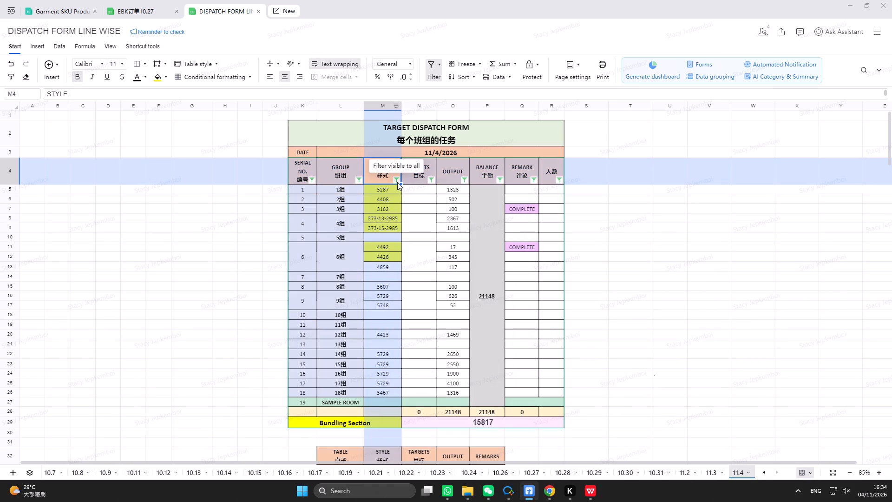
{"action": "left_click", "coordinate": [397, 182]}
{"action": "type", "text": "4859"}
{"action": "left_click", "coordinate": [406, 433]}
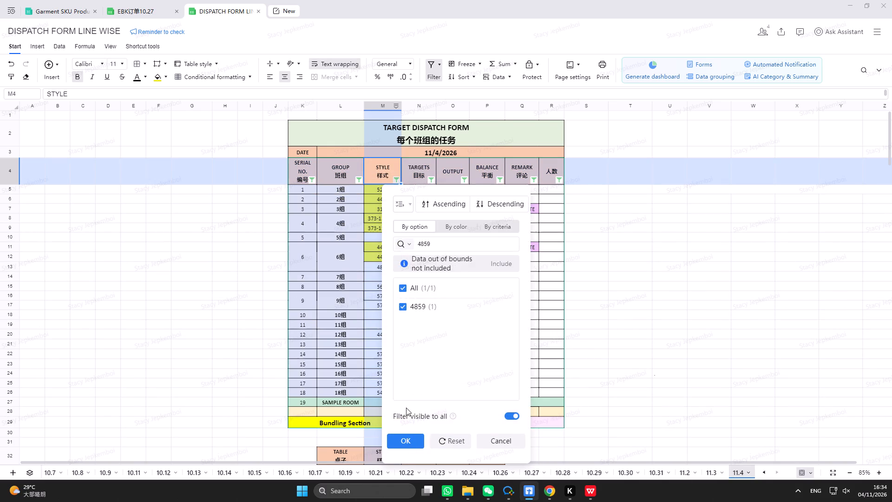
{"action": "left_click", "coordinate": [415, 441]}
{"action": "left_click", "coordinate": [395, 191]}
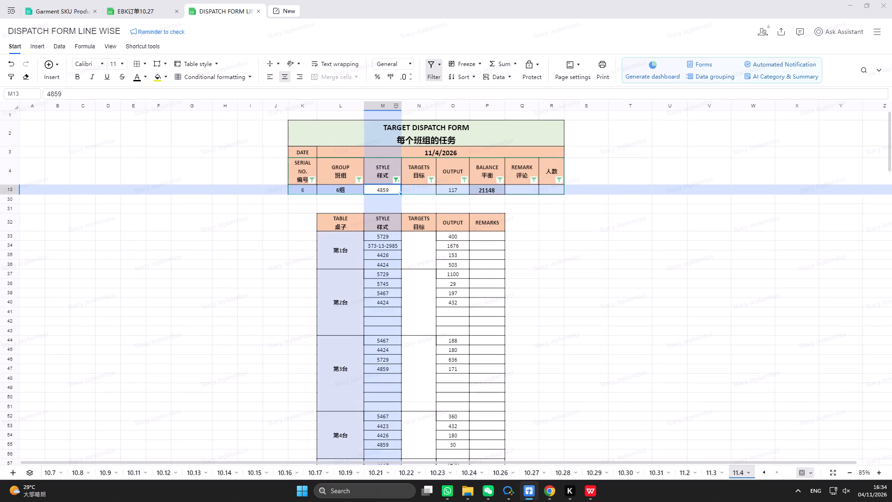
{"action": "left_click", "coordinate": [154, 79]}
Filter the EBK planning sheet's EB PO column to 4859 and set that order's INPUT balance formula to =-3642+117.
{"action": "left_click", "coordinate": [149, 15]}
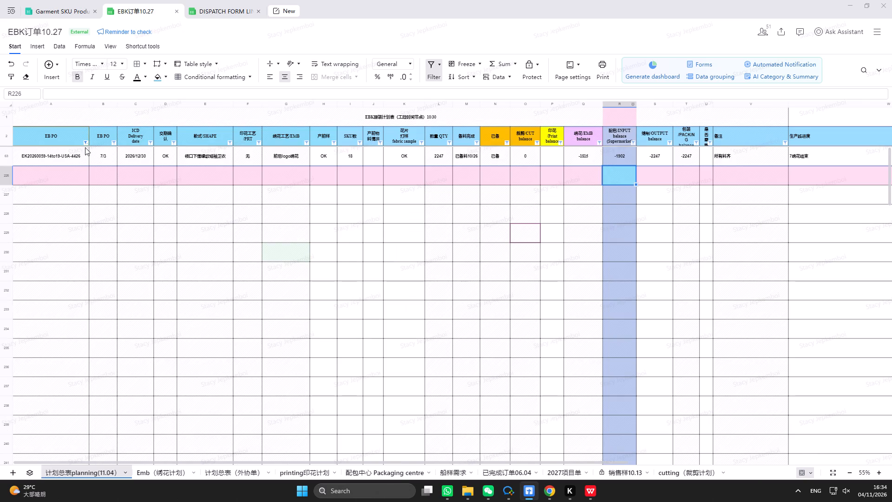
{"action": "left_click", "coordinate": [85, 144]}
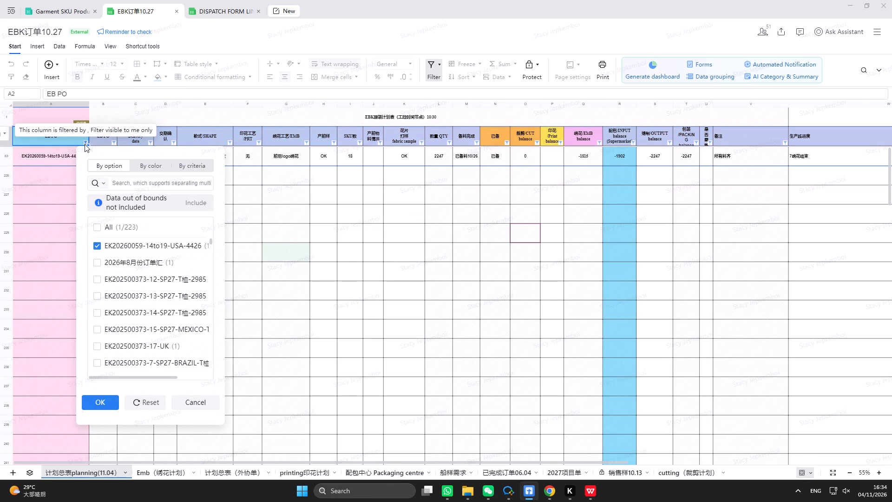
{"action": "type", "text": "4859"}
{"action": "left_click", "coordinate": [117, 396]}
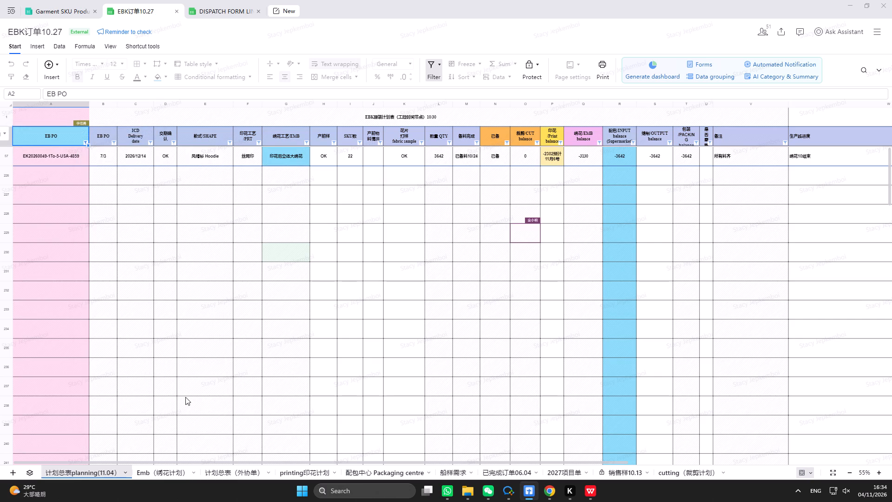
{"action": "left_click", "coordinate": [221, 5]}
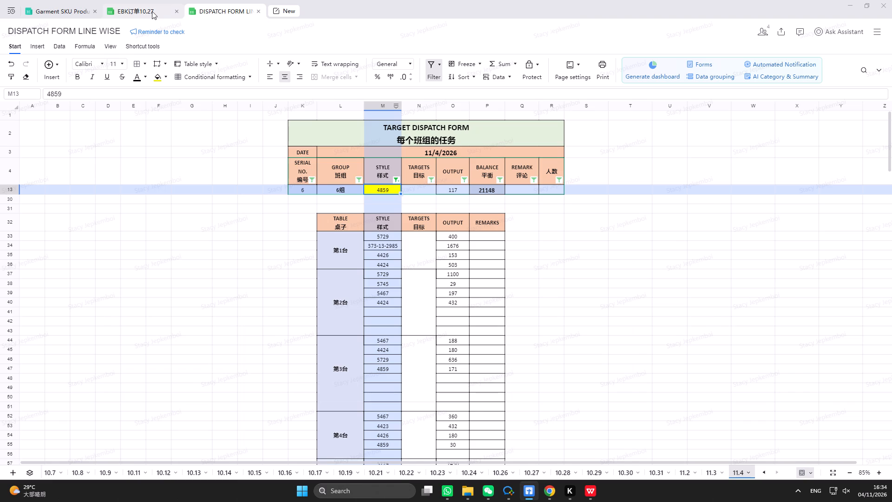
{"action": "left_click", "coordinate": [152, 11]}
{"action": "left_click", "coordinate": [630, 161]}
{"action": "left_click", "coordinate": [587, 94]}
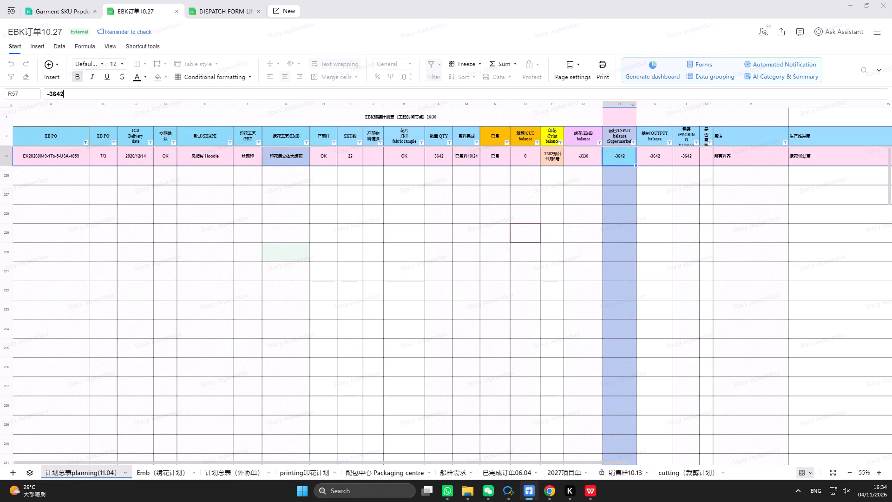
{"action": "type", "text": "+117"}
{"action": "left_click", "coordinate": [49, 95]}
{"action": "left_click", "coordinate": [47, 94]}
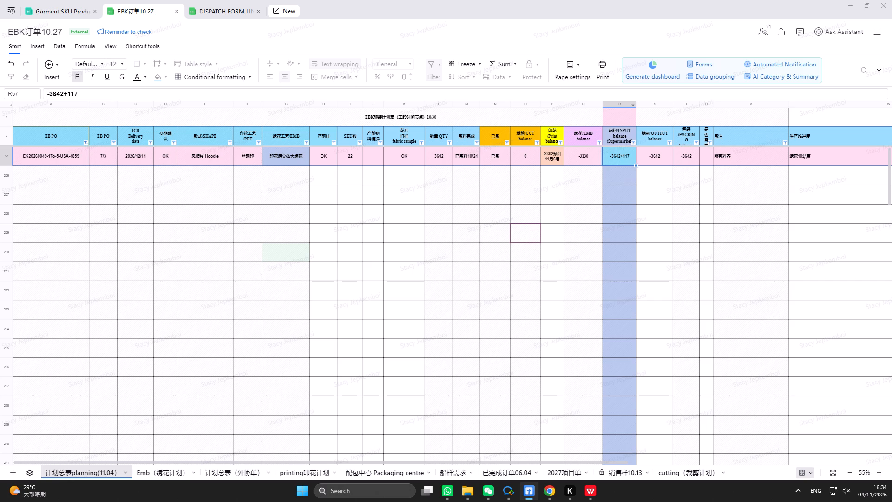
{"action": "key", "text": "equal"}
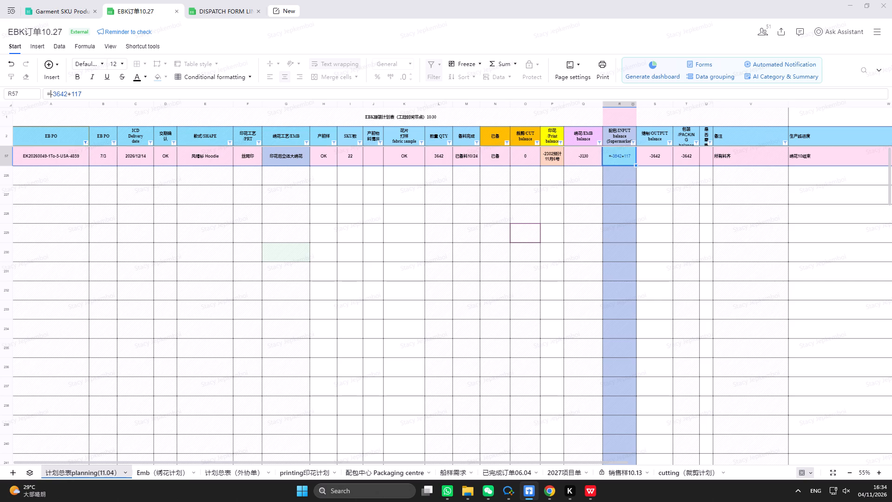
{"action": "key", "text": "Return"}
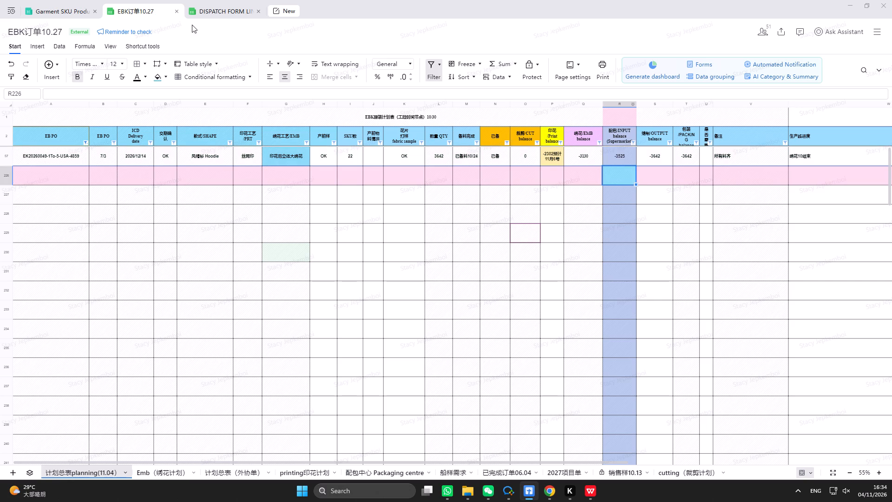
Reset the 11.4 dispatch form's STYLE filter, filter it to 5607 and highlight group 8's 5607 cell yellow.
{"action": "left_click", "coordinate": [203, 15]}
{"action": "left_click", "coordinate": [397, 180]}
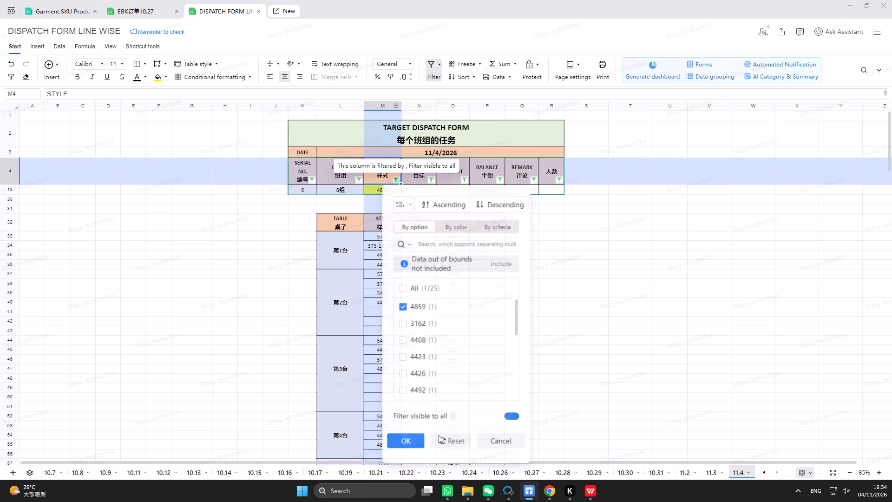
{"action": "left_click", "coordinate": [455, 443]}
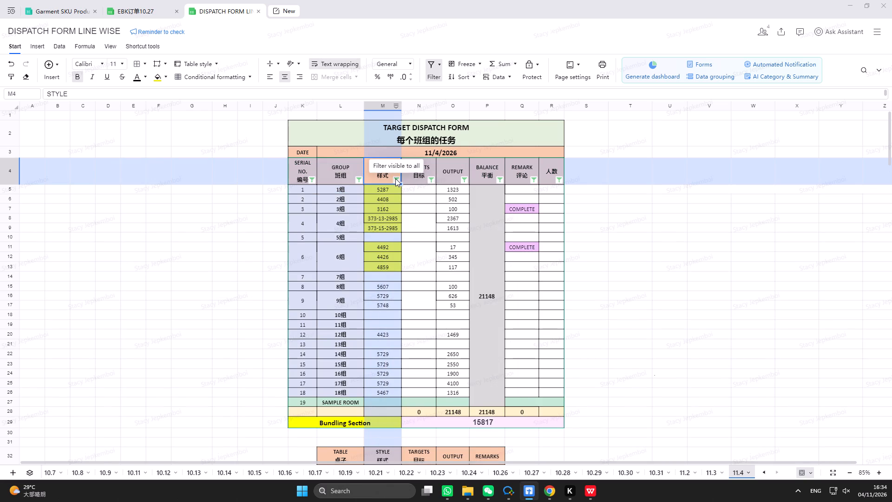
{"action": "left_click", "coordinate": [395, 178]}
{"action": "type", "text": "5607"}
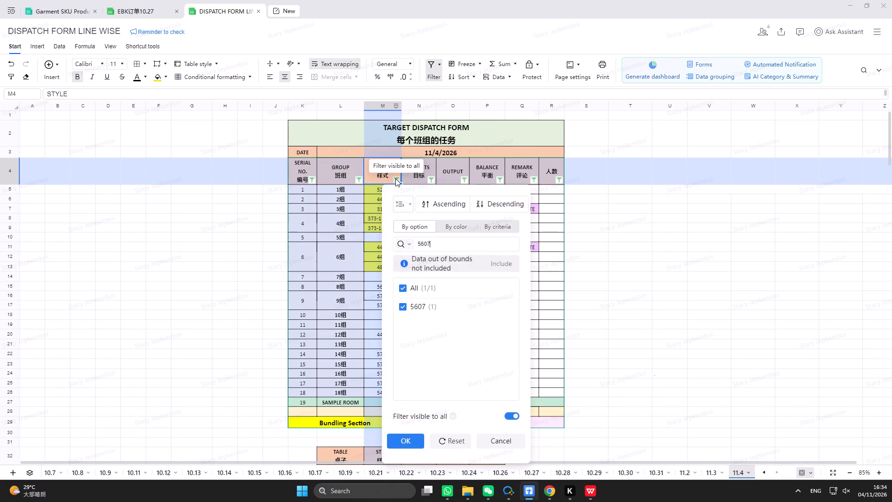
{"action": "left_click", "coordinate": [411, 441]}
{"action": "left_click", "coordinate": [387, 191]}
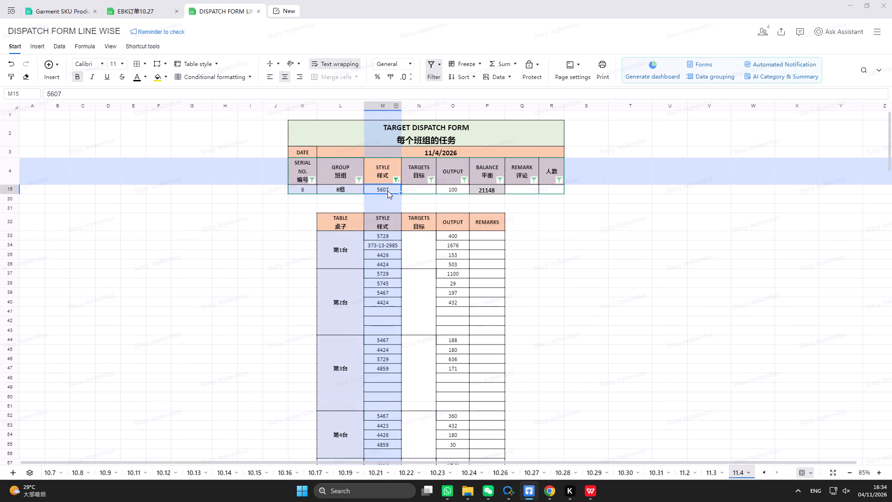
{"action": "left_click", "coordinate": [159, 80]}
Filter the EBK planning sheet's EB PO column to 5607 and append +100 to that order's INPUT balance formula.
{"action": "left_click", "coordinate": [131, 11]}
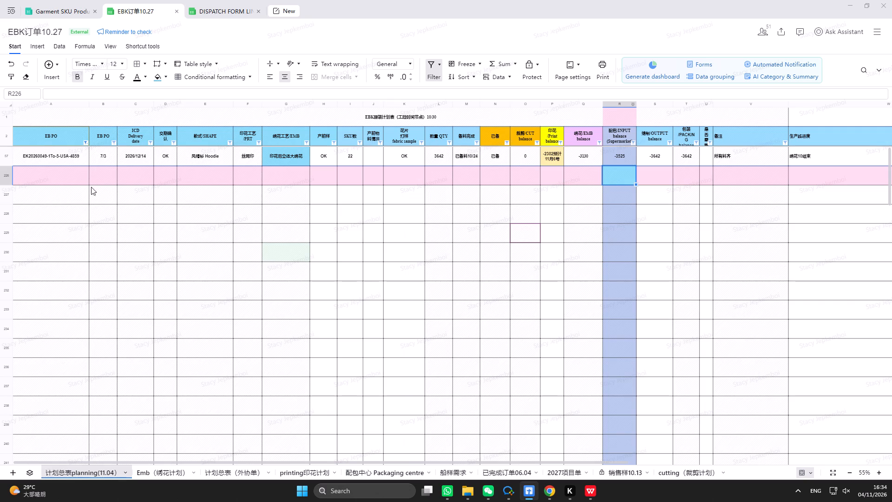
{"action": "left_click", "coordinate": [87, 143]}
{"action": "type", "text": "5607"}
{"action": "left_click", "coordinate": [94, 405]}
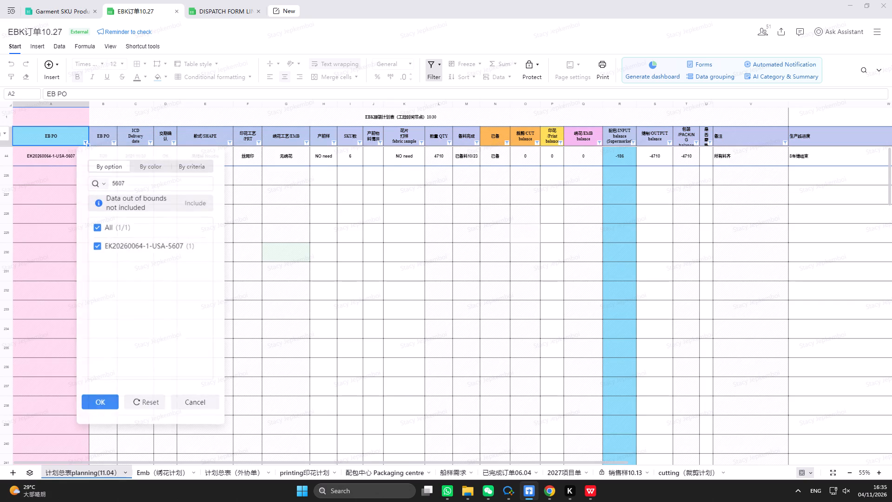
{"action": "left_click", "coordinate": [215, 13]}
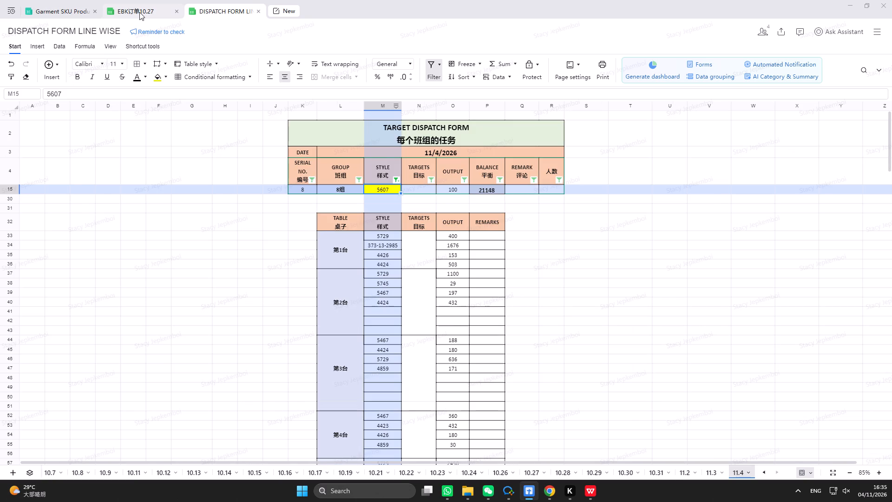
{"action": "left_click", "coordinate": [139, 12]}
{"action": "left_click", "coordinate": [620, 153]}
{"action": "left_click", "coordinate": [596, 95]}
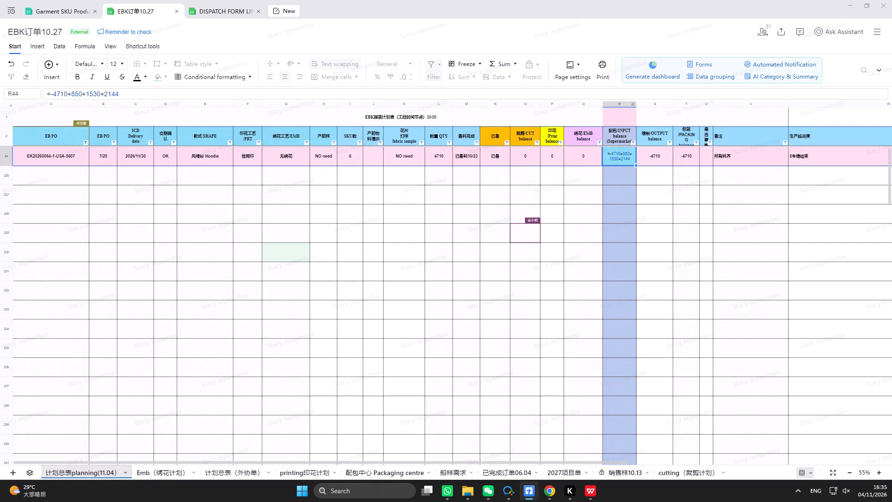
{"action": "type", "text": "+100"}
{"action": "key", "text": "Return"}
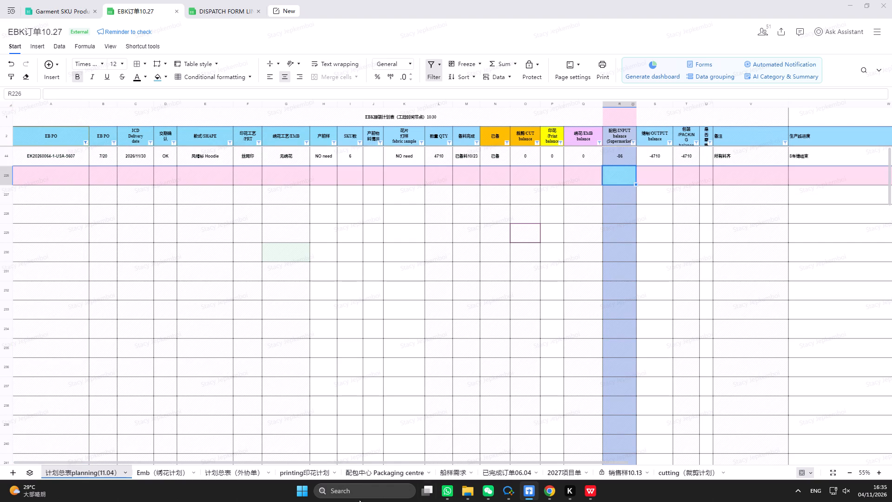
Reset the 11.4 dispatch form's STYLE filter, filter it to 5729 and highlight the 5729 cells of groups 9 and 14 to 17 yellow.
{"action": "left_click", "coordinate": [220, 13]}
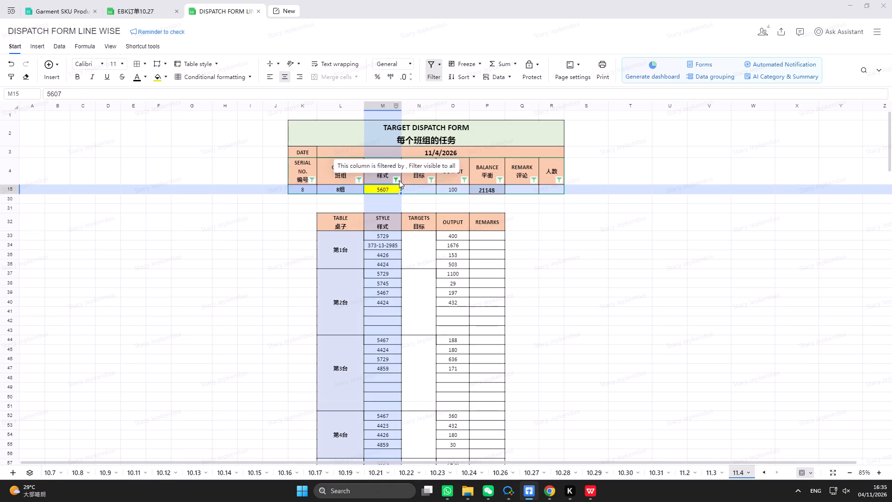
{"action": "left_click", "coordinate": [397, 180]}
{"action": "left_click", "coordinate": [453, 434]}
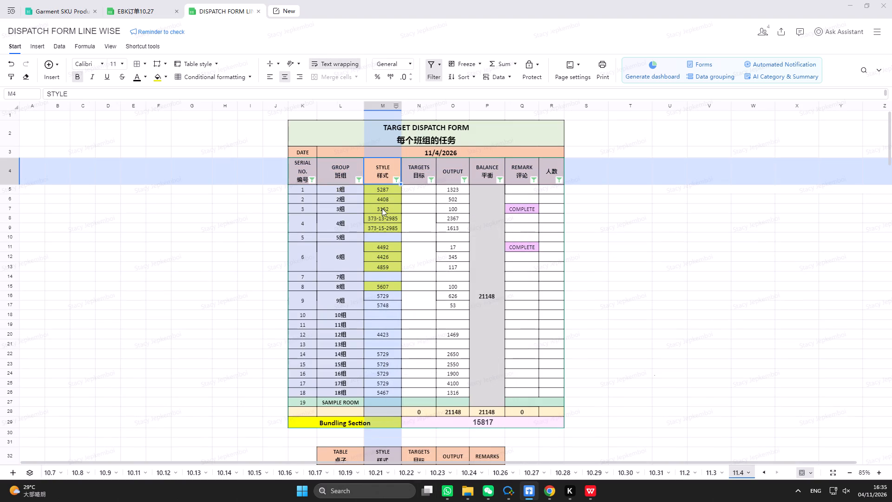
{"action": "left_click", "coordinate": [396, 181]}
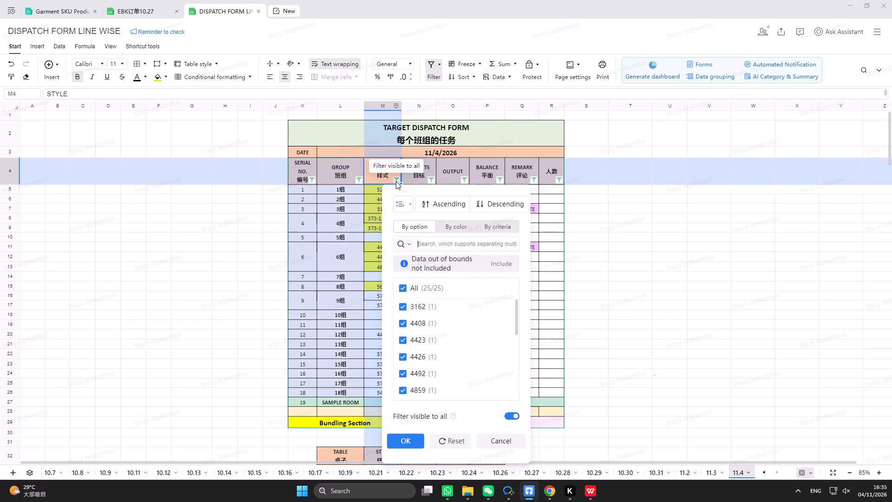
{"action": "type", "text": "5729"}
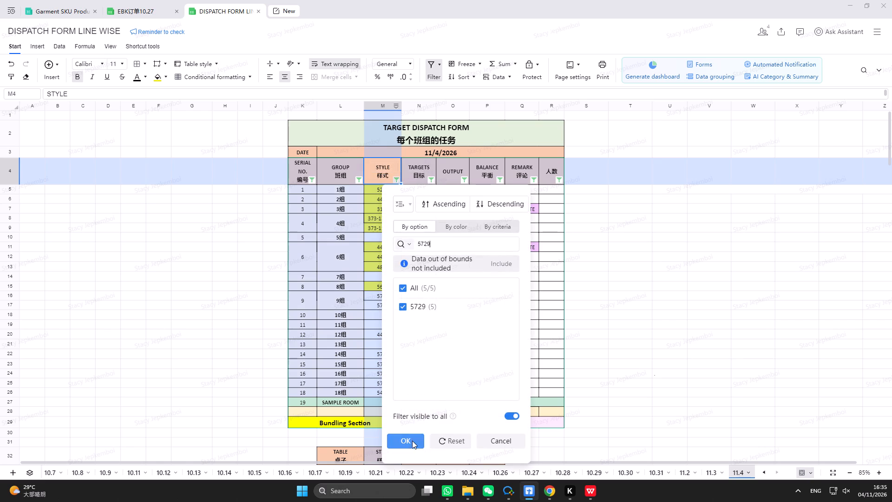
{"action": "left_click", "coordinate": [412, 439]}
{"action": "left_click_drag", "start_coordinate": [380, 190], "coordinate": [384, 227]}
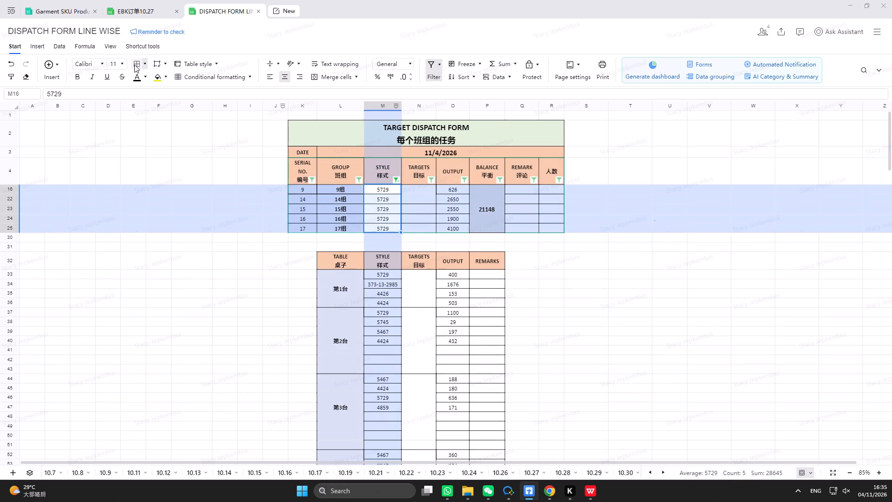
{"action": "left_click", "coordinate": [156, 76]}
Filter the EBK planning sheet's EB PO column to the orders containing 5729.
{"action": "left_click", "coordinate": [141, 12]}
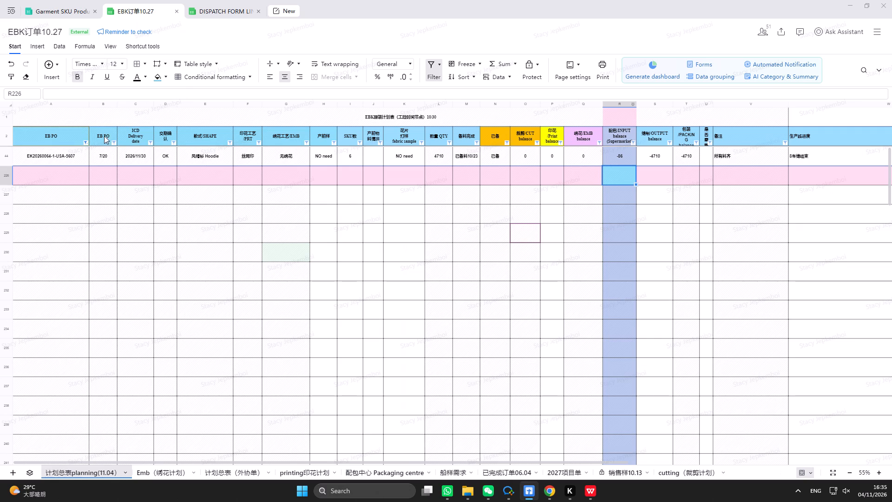
{"action": "left_click", "coordinate": [87, 141]}
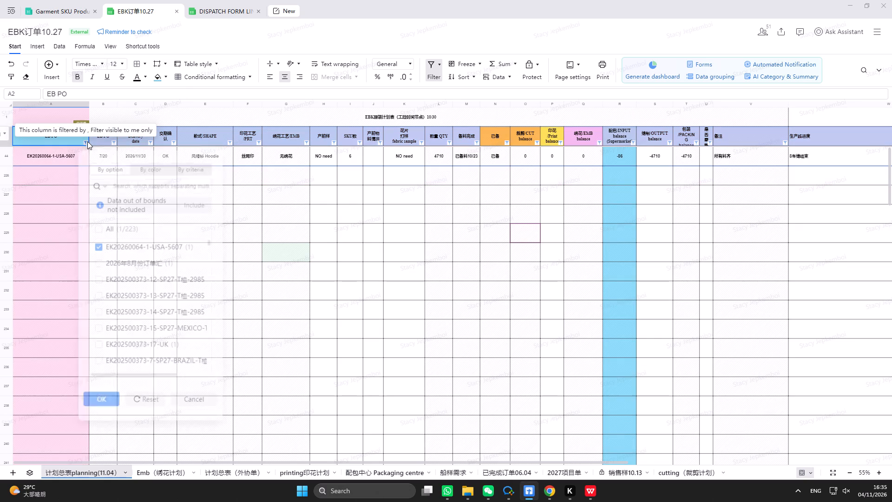
{"action": "type", "text": "5729"}
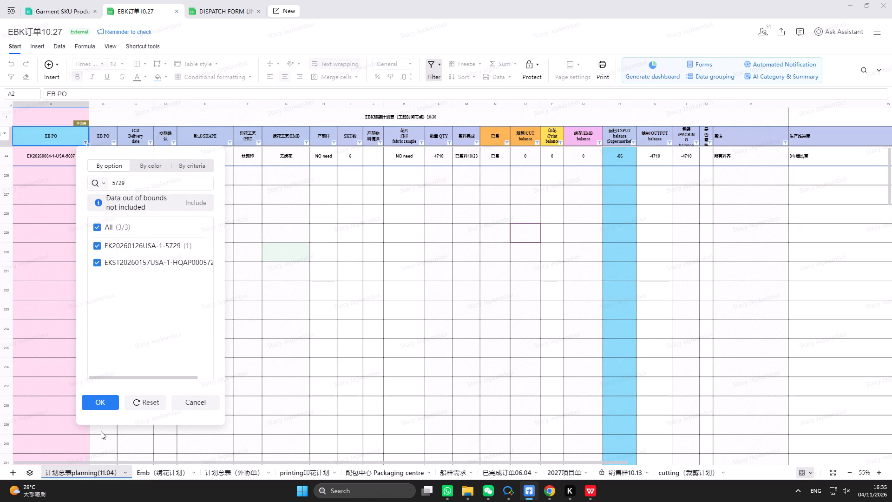
{"action": "left_click", "coordinate": [106, 403]}
{"action": "scroll", "coordinate": [167, 262], "scroll_direction": "up", "scroll_amount": 2}
Check the combined OUTPUT of groups 9 and 14 to 17 for style 5729 in the 11.4 dispatch form.
{"action": "left_click", "coordinate": [222, 13]}
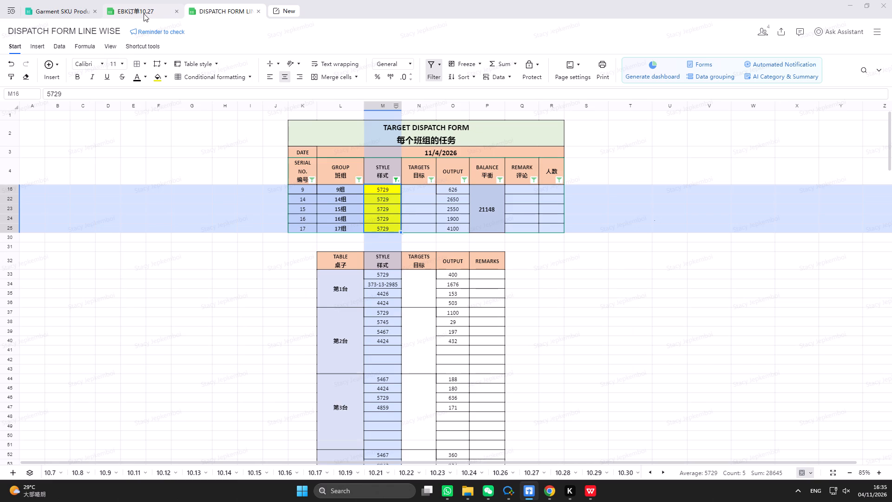
{"action": "left_click_drag", "start_coordinate": [456, 191], "coordinate": [457, 232]}
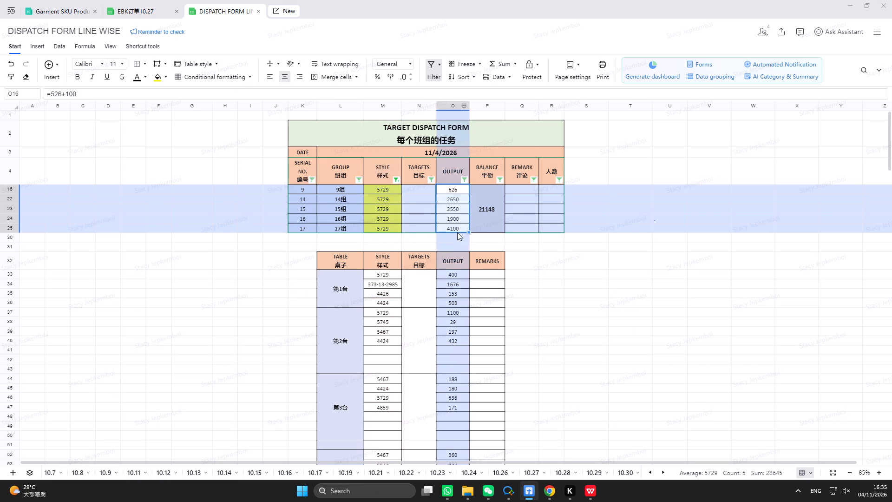
{"action": "left_click_drag", "start_coordinate": [457, 232], "coordinate": [458, 227]}
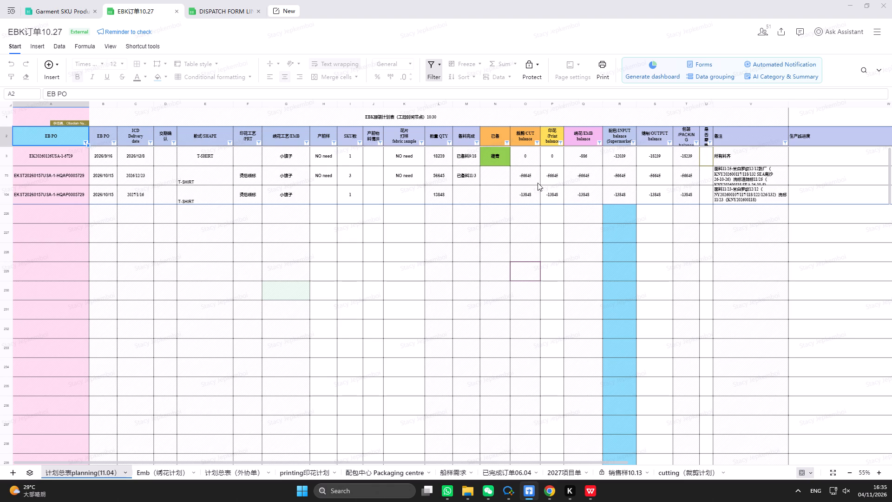
{"action": "left_click", "coordinate": [227, 7]}
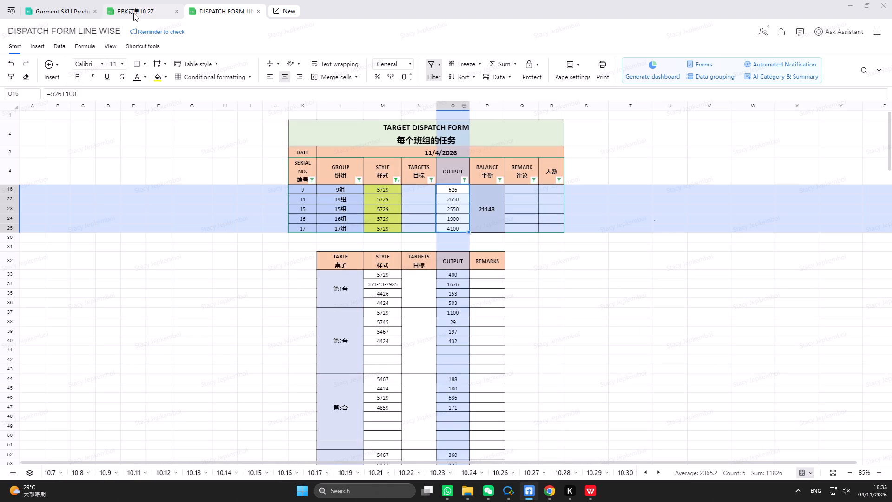
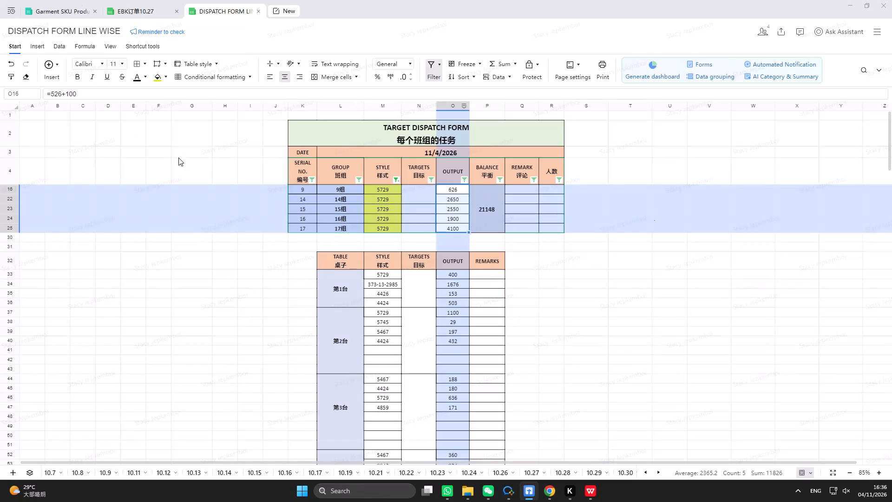
Append +11826 to the INPUT balance formula of the 5729 order with quantity 18239 in the EBK planning sheet.
{"action": "left_click", "coordinate": [131, 8]}
{"action": "left_click", "coordinate": [629, 157]}
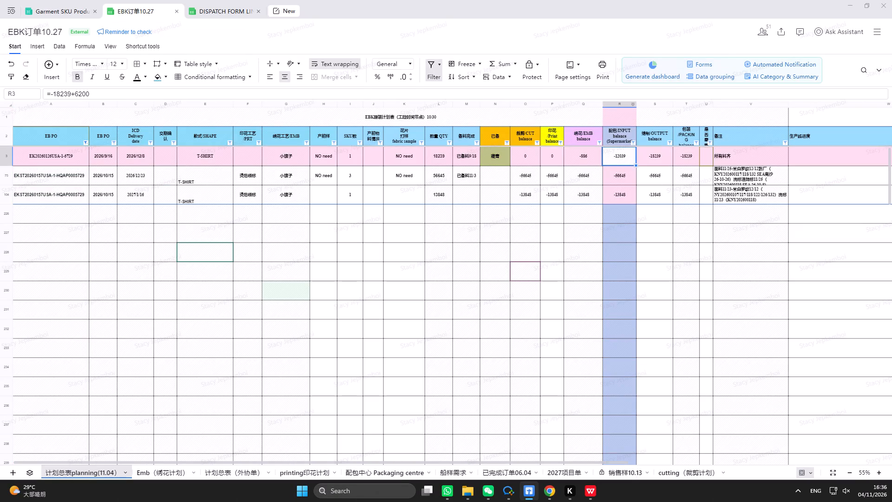
{"action": "left_click", "coordinate": [597, 92]}
{"action": "type", "text": "+11826"}
{"action": "key", "text": "Return"}
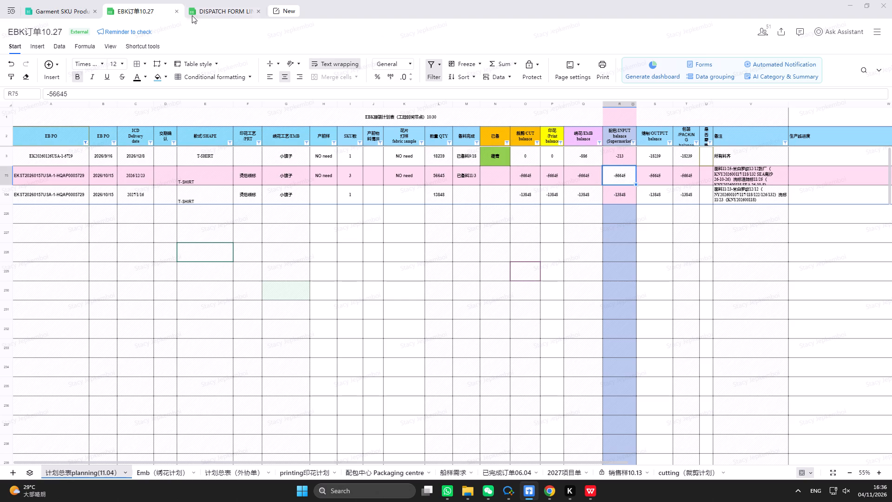
Reset the 11.4 dispatch form's STYLE filter, filter it to 5748 and highlight group 9's 5748 cell yellow.
{"action": "left_click", "coordinate": [218, 19]}
{"action": "left_click", "coordinate": [235, 12]}
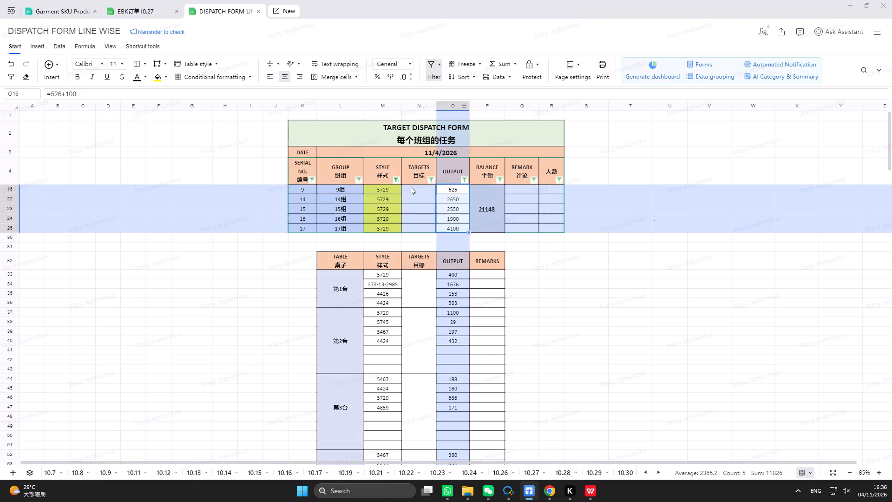
{"action": "left_click", "coordinate": [399, 181]}
{"action": "left_click", "coordinate": [461, 440]}
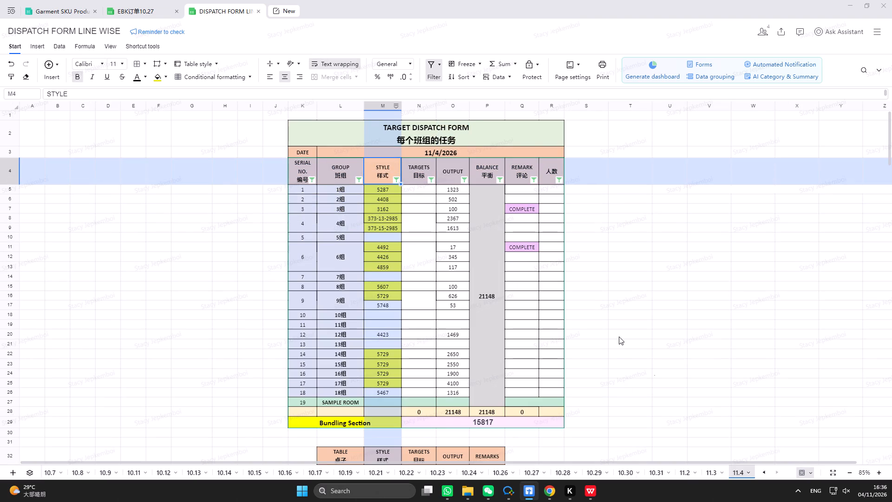
{"action": "left_click", "coordinate": [619, 337]}
{"action": "left_click", "coordinate": [395, 181]}
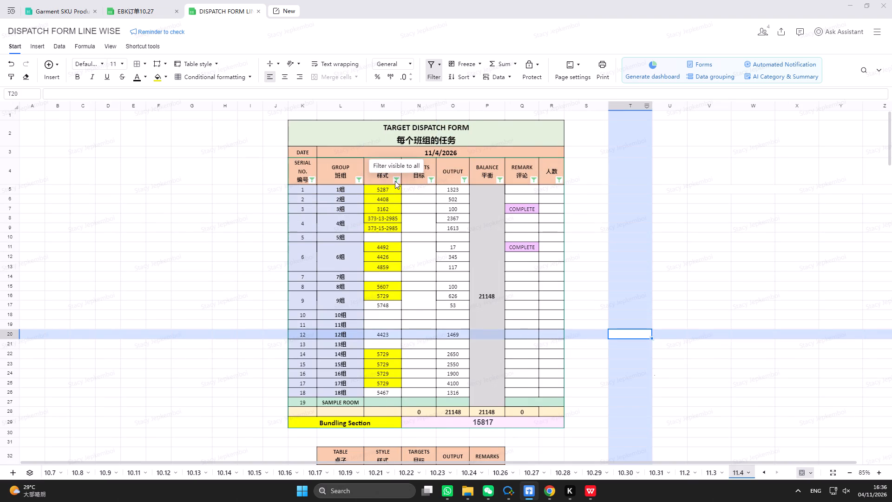
{"action": "type", "text": "5748"}
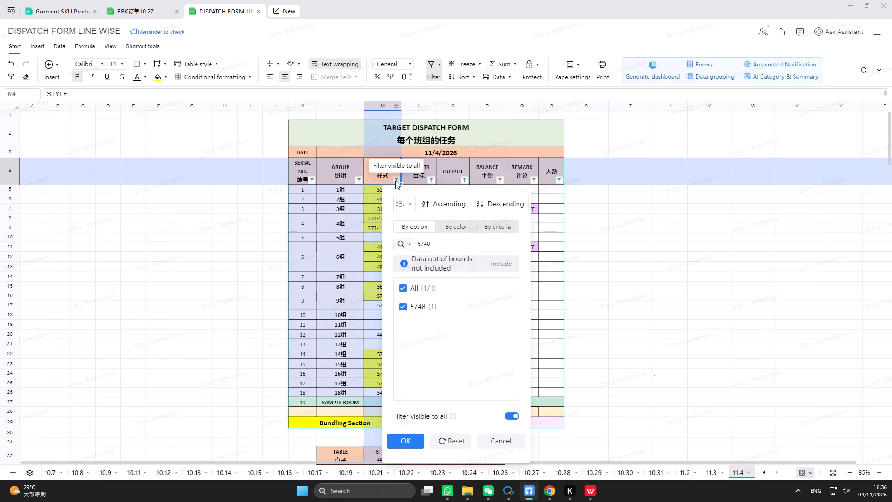
{"action": "left_click", "coordinate": [412, 443]}
{"action": "left_click", "coordinate": [389, 192]}
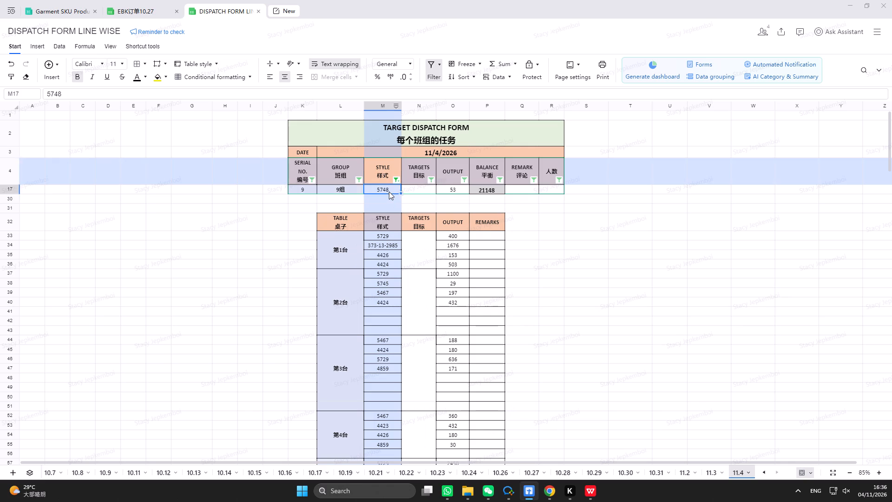
{"action": "left_click", "coordinate": [156, 77]}
Filter the EBK planning sheet's EB PO column to the orders matching 5748.
{"action": "left_click", "coordinate": [149, 11]}
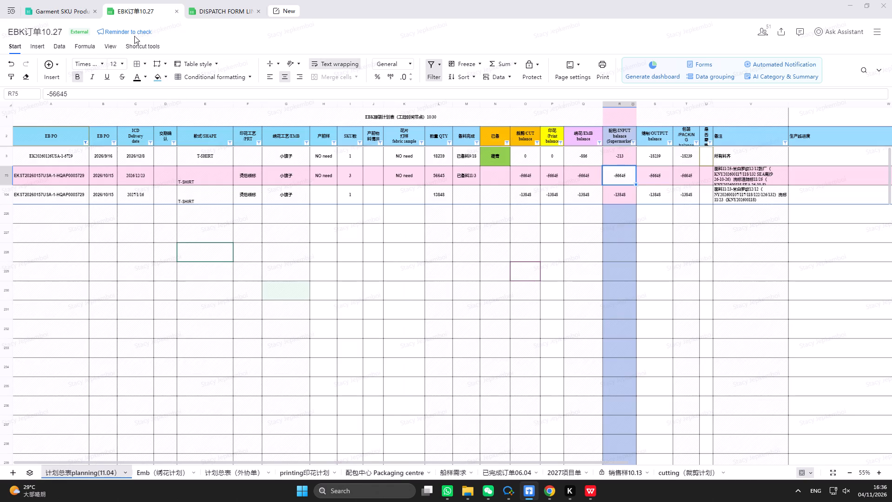
{"action": "left_click", "coordinate": [87, 142]}
{"action": "type", "text": "5748"}
{"action": "left_click", "coordinate": [92, 401]}
{"action": "scroll", "coordinate": [125, 297], "scroll_direction": "up", "scroll_amount": 3}
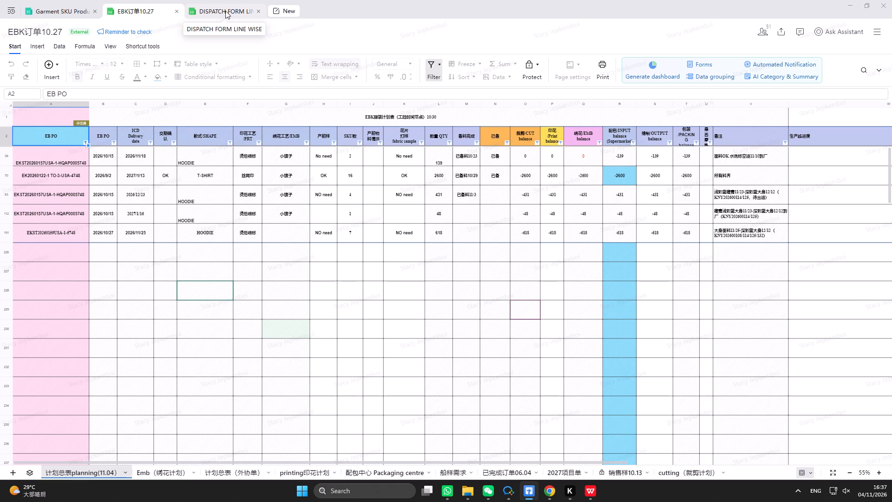
Check group 9's 5748 OUTPUT in the dispatch form and set the quantity-139 order's INPUT balance in the EBK planning sheet to =-139+53.
{"action": "left_click", "coordinate": [225, 11]}
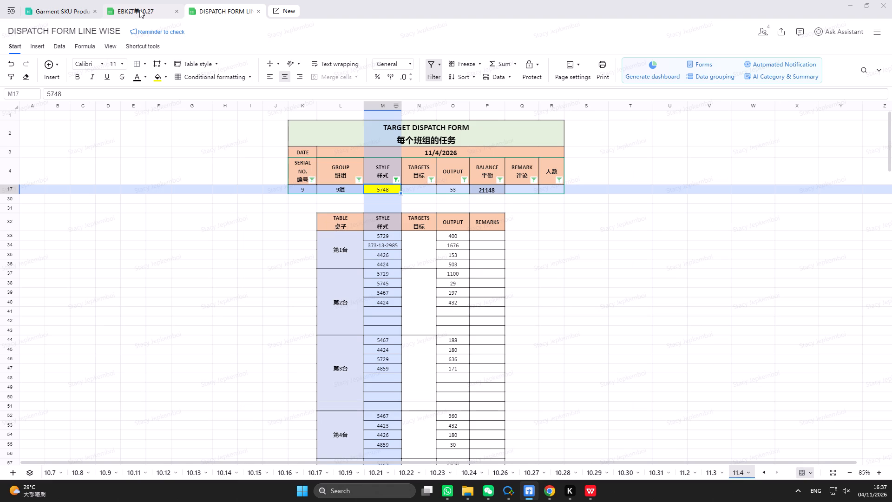
{"action": "left_click", "coordinate": [139, 10]}
{"action": "left_click", "coordinate": [241, 14]}
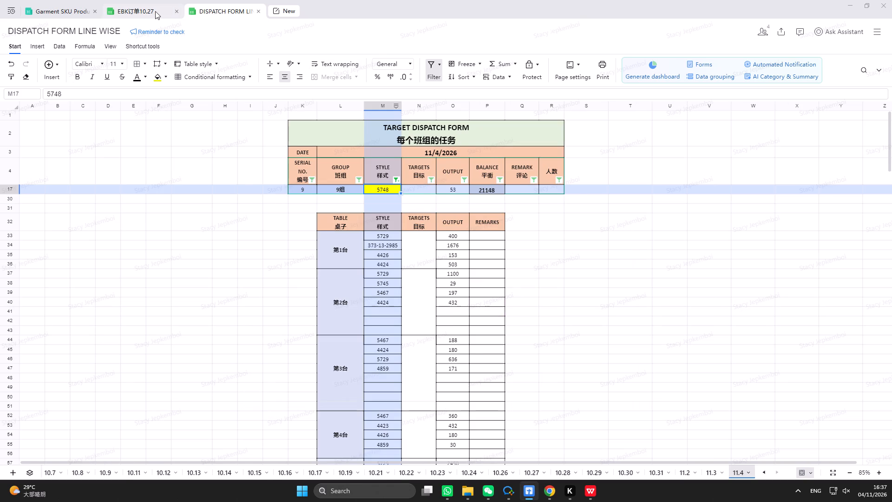
{"action": "left_click", "coordinate": [155, 11]}
{"action": "left_click", "coordinate": [625, 158]}
{"action": "left_click", "coordinate": [587, 92]}
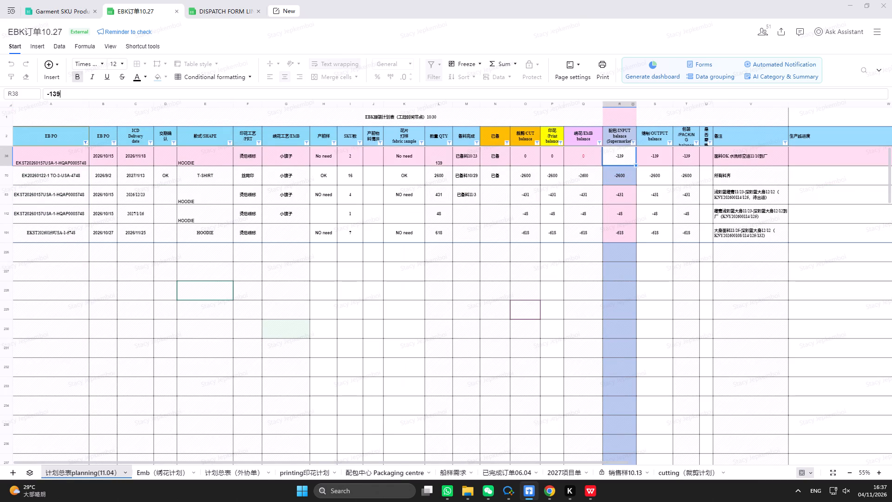
{"action": "type", "text": "+53"}
{"action": "left_click", "coordinate": [46, 92]}
{"action": "key", "text": "equal"}
{"action": "key", "text": "Return"}
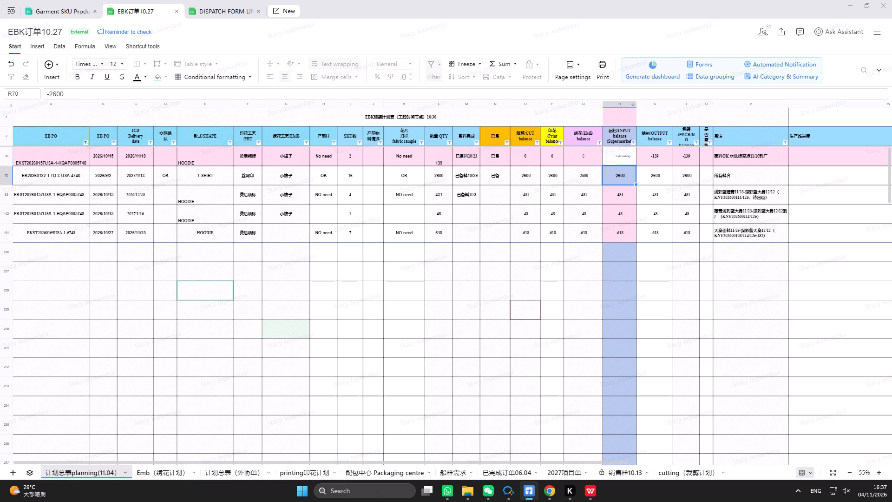
Reset the 11.4 dispatch form's STYLE filter, filter it to 4423 and highlight group 12's 4423 cell yellow.
{"action": "left_click", "coordinate": [210, 11]}
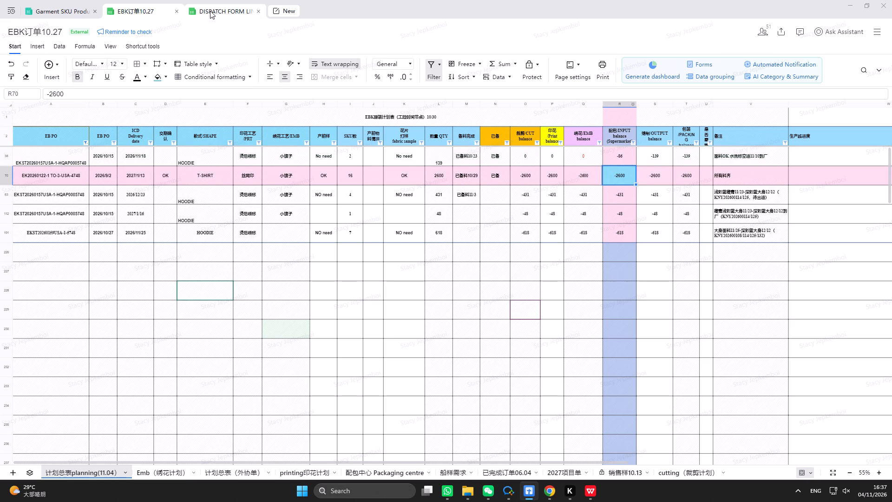
{"action": "left_click", "coordinate": [397, 182]}
{"action": "left_click", "coordinate": [449, 442]}
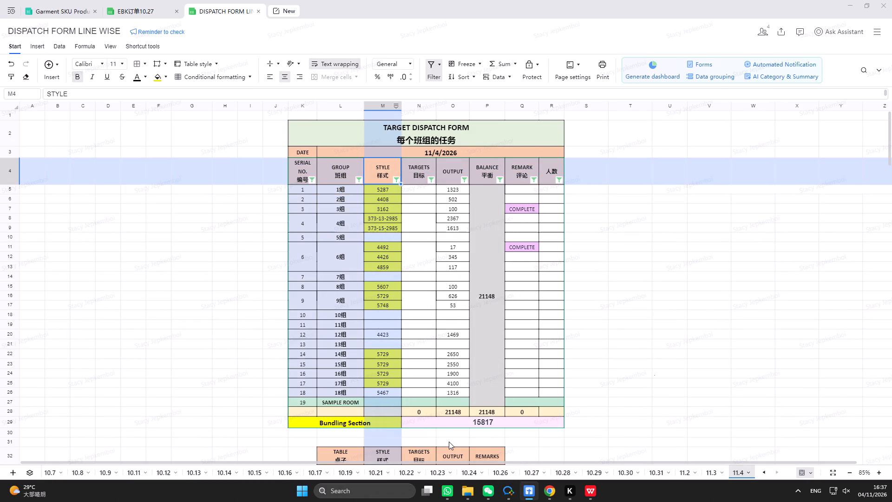
{"action": "left_click", "coordinate": [398, 181]}
{"action": "type", "text": "4423"}
{"action": "left_click", "coordinate": [401, 428]}
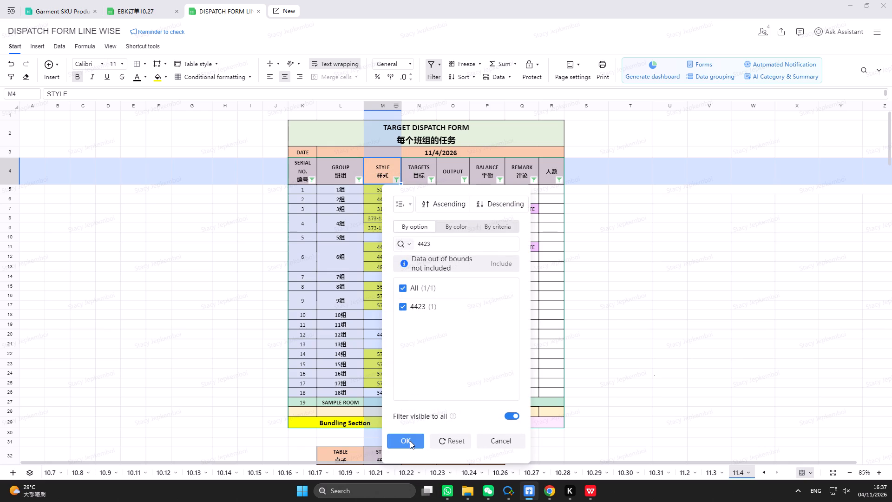
{"action": "left_click", "coordinate": [410, 441]}
{"action": "scroll", "coordinate": [408, 350], "scroll_direction": "up", "scroll_amount": 1}
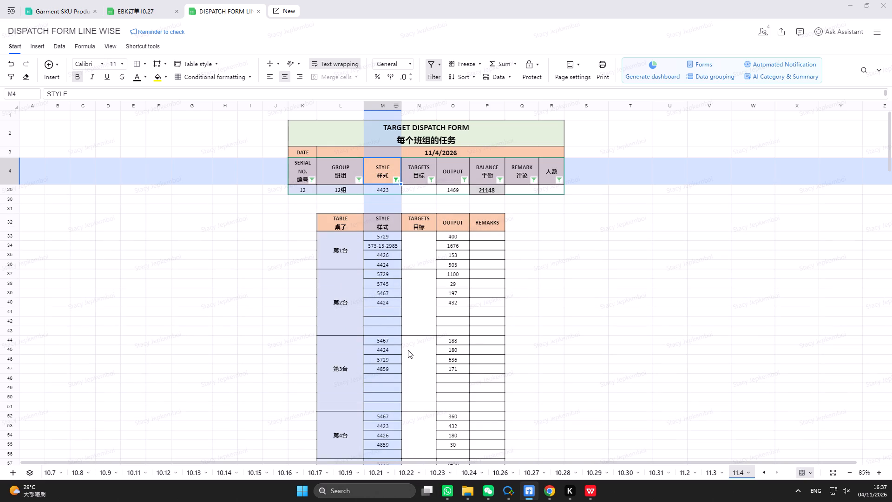
{"action": "scroll", "coordinate": [408, 350], "scroll_direction": "up", "scroll_amount": 1}
{"action": "scroll", "coordinate": [381, 189], "scroll_direction": "up", "scroll_amount": 1}
{"action": "left_click", "coordinate": [381, 189]}
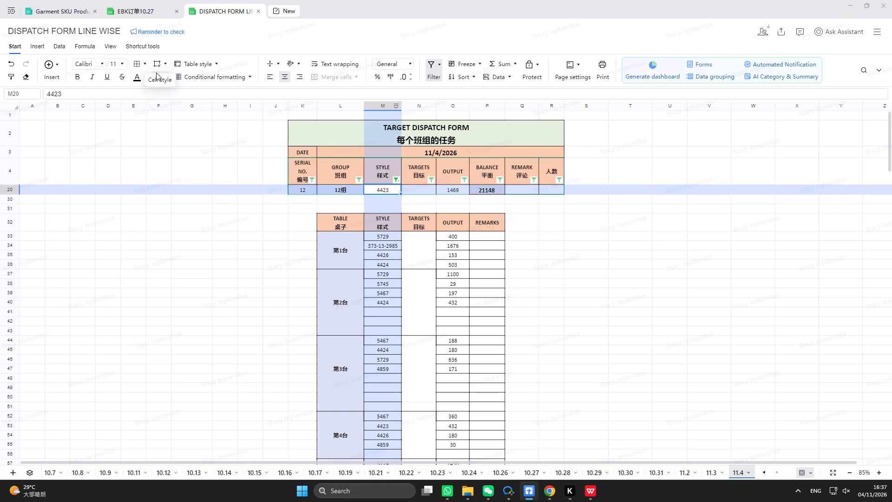
{"action": "left_click", "coordinate": [156, 73]}
{"action": "left_click", "coordinate": [158, 76]}
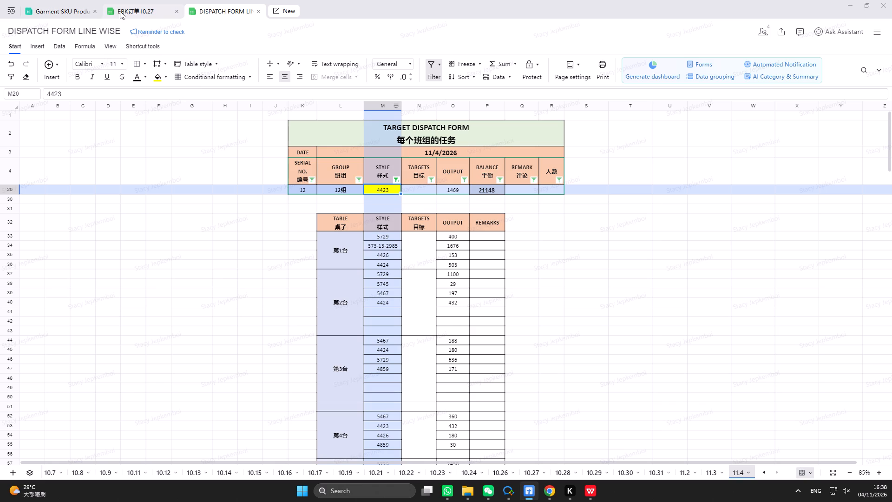
Filter the EBK planning sheet's EB PO column to the orders containing 4423.
{"action": "left_click", "coordinate": [84, 143]}
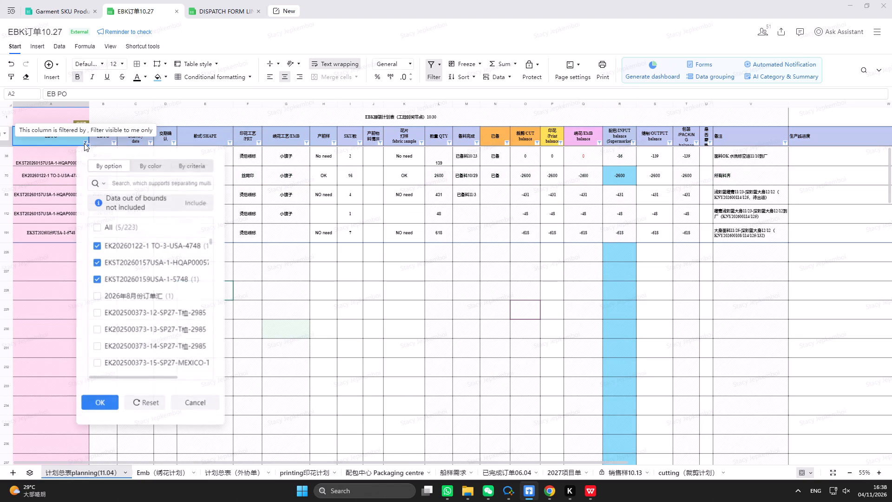
{"action": "key", "text": "4"}
{"action": "type", "text": "423"}
{"action": "left_click", "coordinate": [116, 404]}
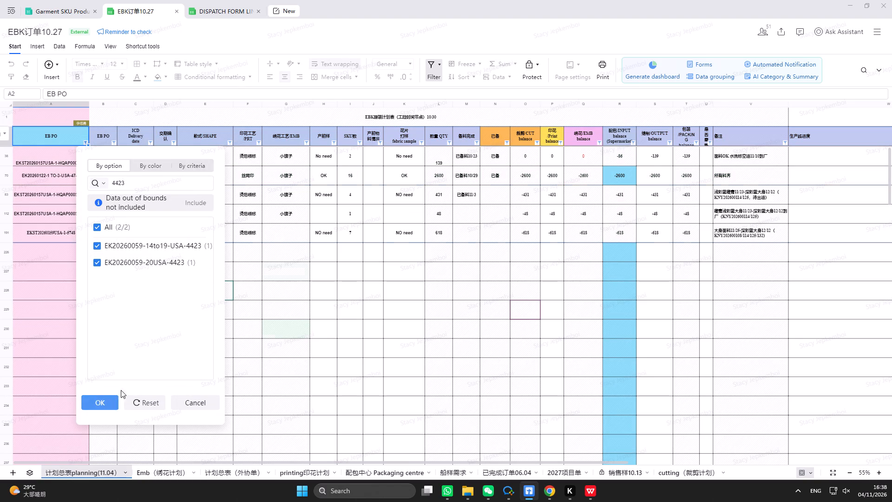
{"action": "scroll", "coordinate": [159, 288], "scroll_direction": "up", "scroll_amount": 3}
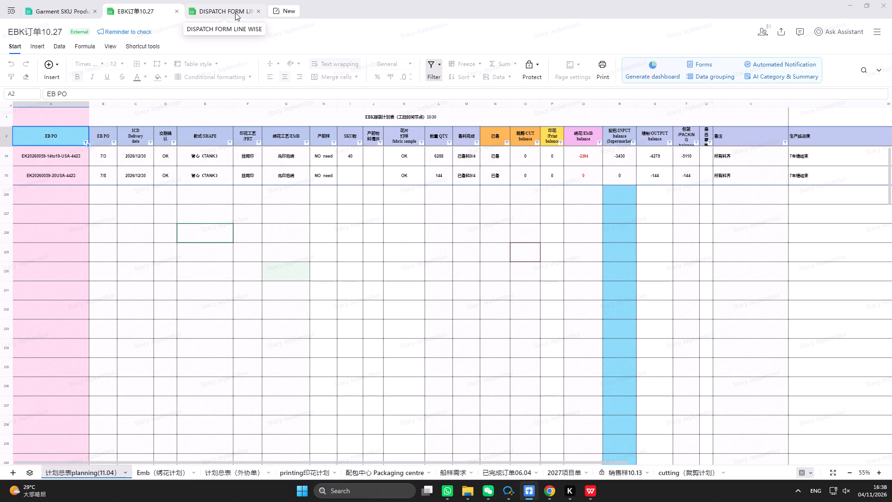
{"action": "left_click", "coordinate": [235, 13]}
{"action": "left_click", "coordinate": [138, 8]}
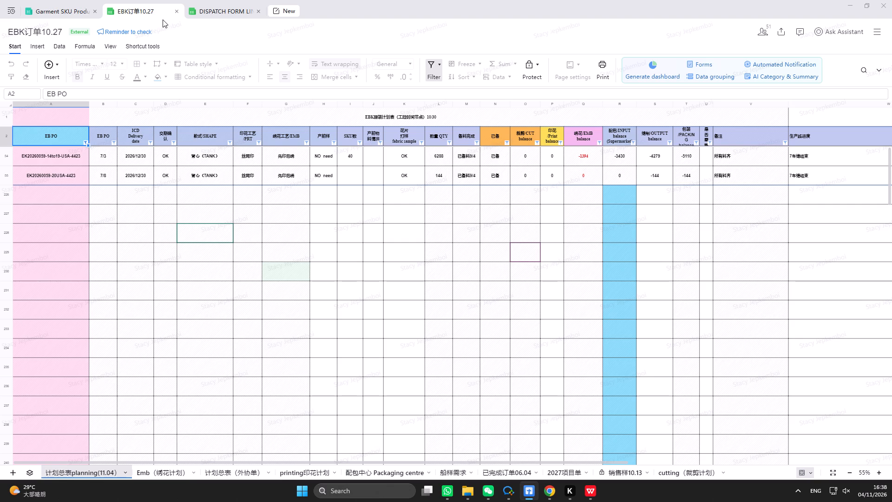
{"action": "scroll", "coordinate": [614, 158], "scroll_direction": "up", "scroll_amount": 1}
{"action": "left_click", "coordinate": [614, 158]}
{"action": "left_click", "coordinate": [556, 94]}
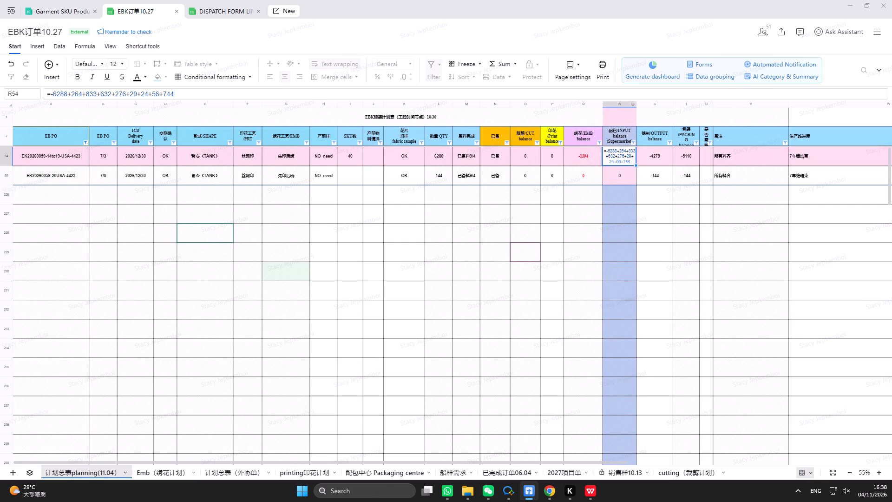
{"action": "type", "text": "+1469"}
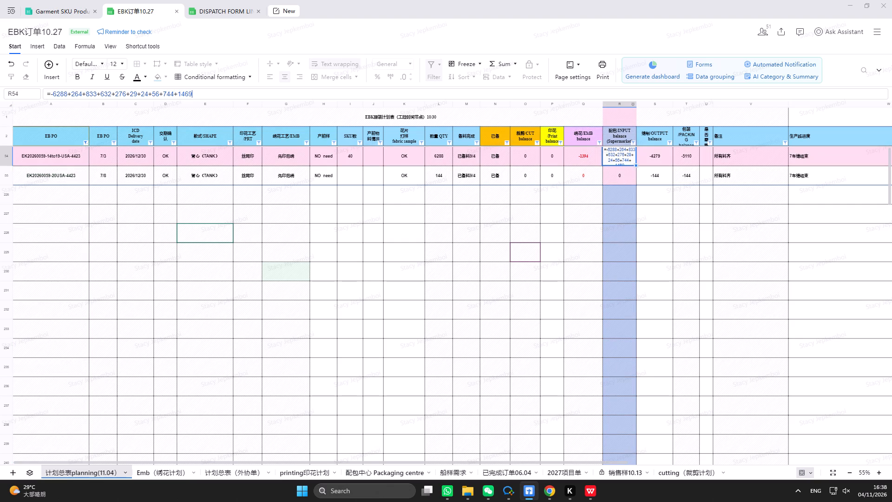
{"action": "key", "text": "Return"}
{"action": "left_click", "coordinate": [204, 11]}
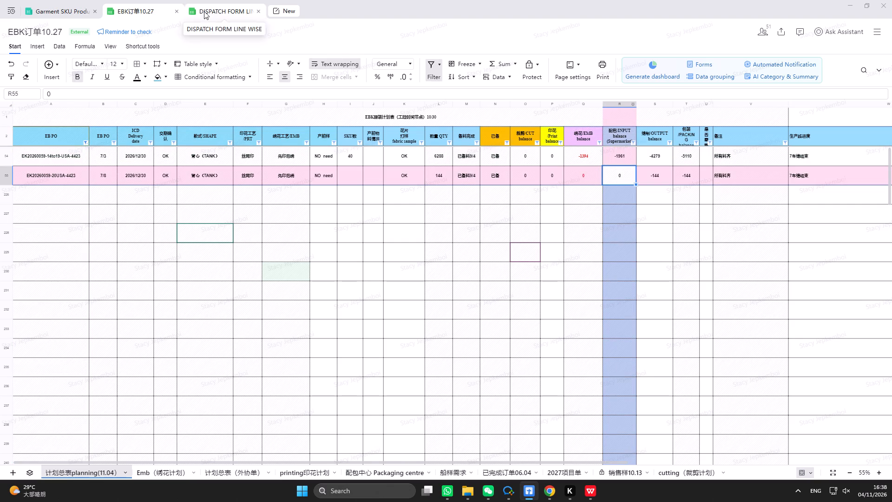
{"action": "left_click", "coordinate": [153, 9]}
{"action": "left_click", "coordinate": [628, 154]}
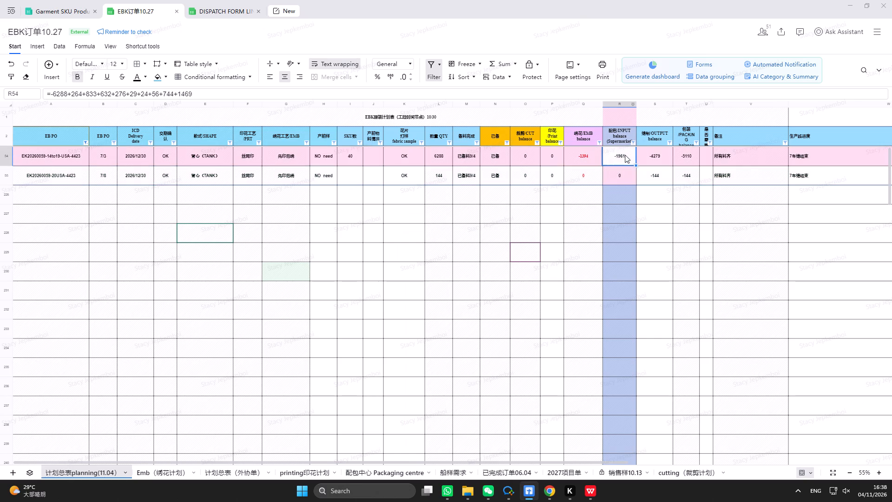
{"action": "left_click", "coordinate": [225, 9]}
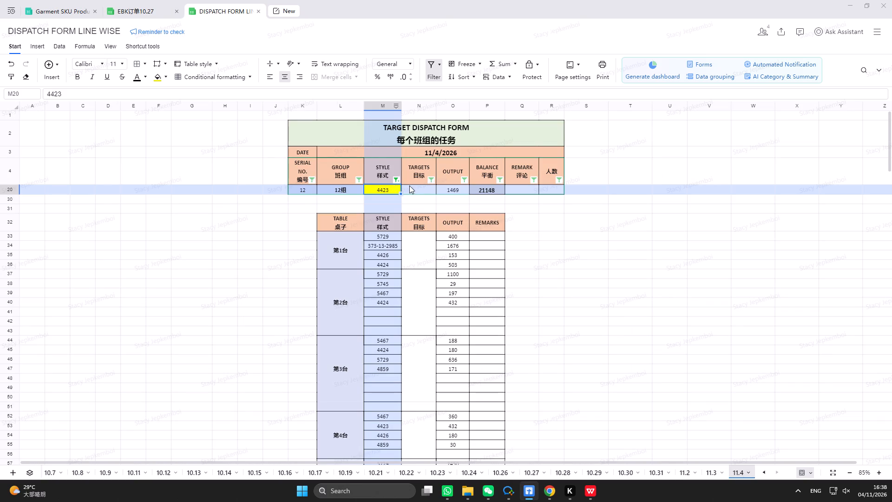
{"action": "left_click", "coordinate": [398, 180]}
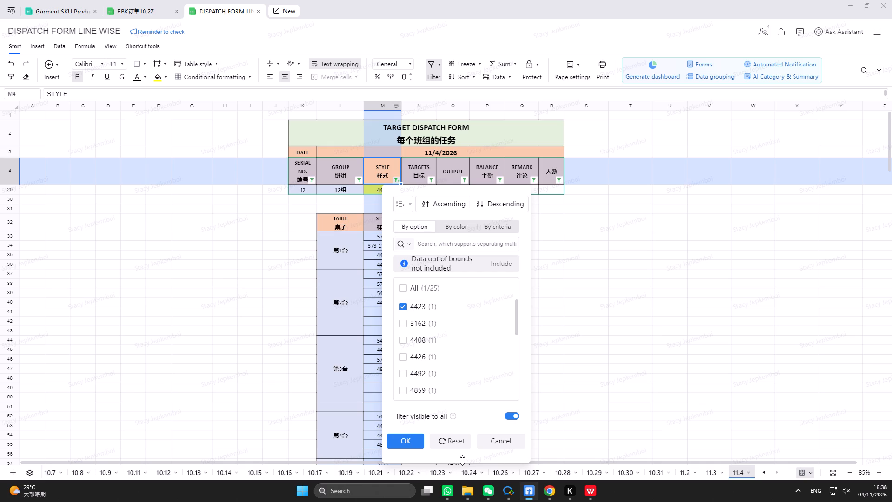
{"action": "left_click", "coordinate": [610, 287]}
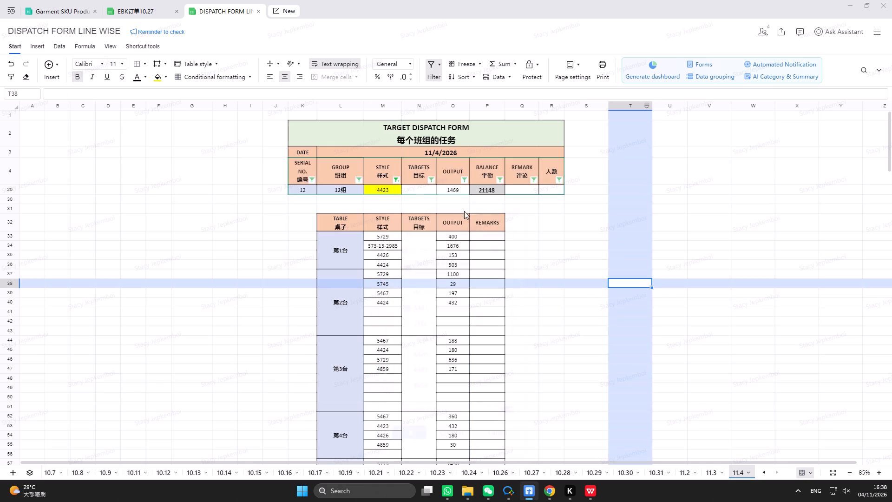
{"action": "left_click", "coordinate": [455, 192]}
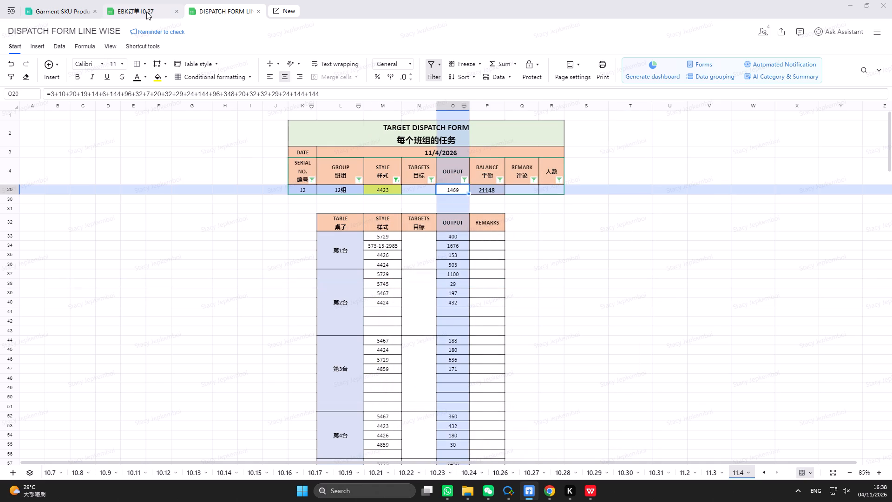
{"action": "left_click", "coordinate": [146, 12]}
{"action": "left_click", "coordinate": [556, 95]}
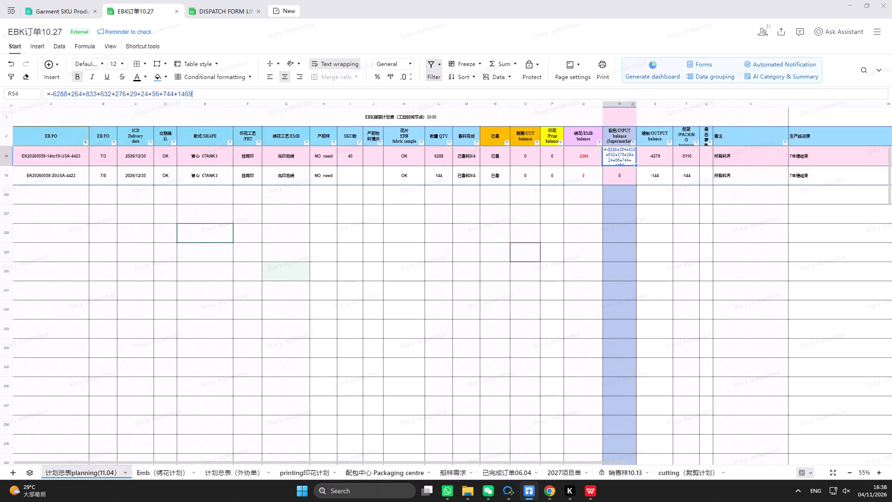
{"action": "type", "text": "+144"}
{"action": "key", "text": "Return"}
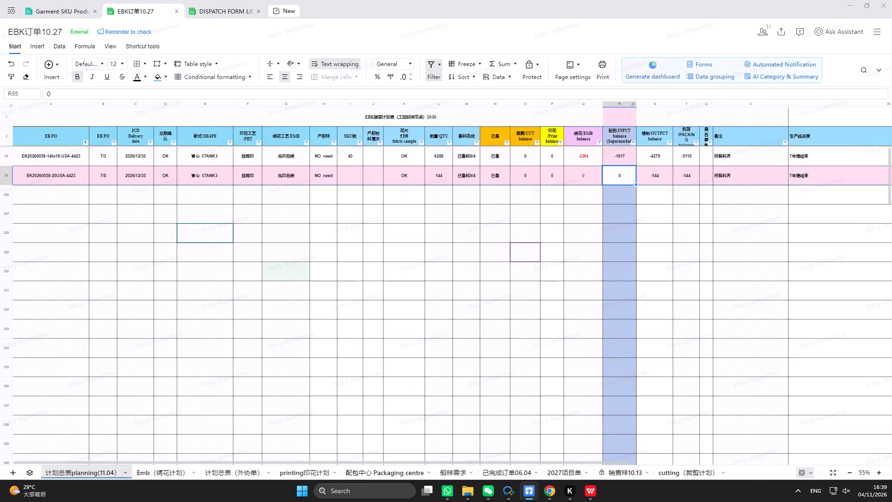
Refilter the 11.4 dispatch form's STYLE column to 5467 and highlight group 18's 5467 cell yellow.
{"action": "left_click", "coordinate": [220, 5]}
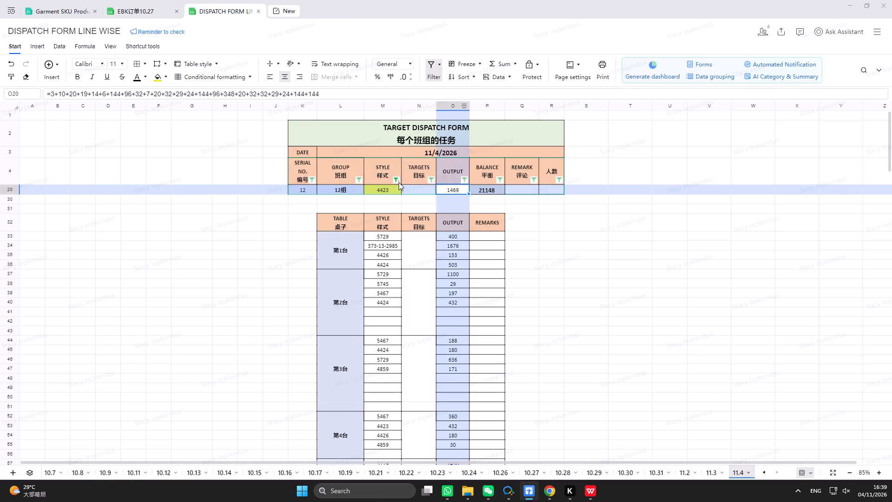
{"action": "left_click", "coordinate": [399, 182]}
{"action": "left_click", "coordinate": [456, 442]}
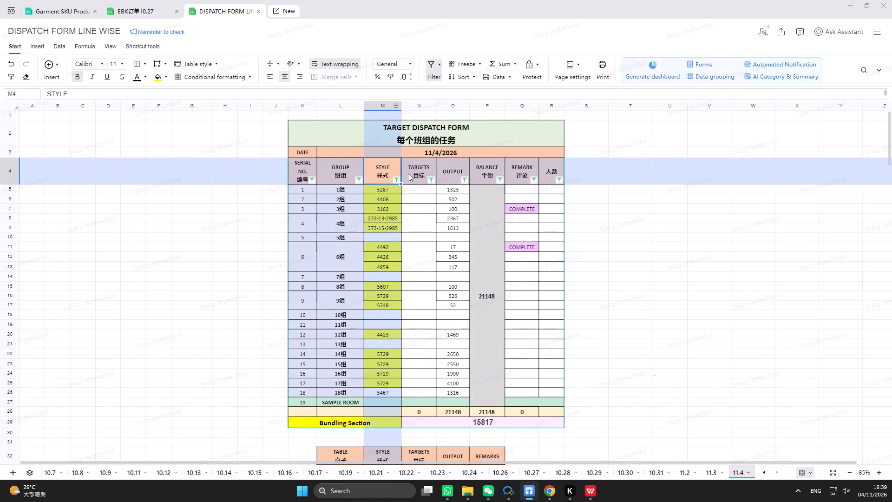
{"action": "left_click", "coordinate": [397, 180]}
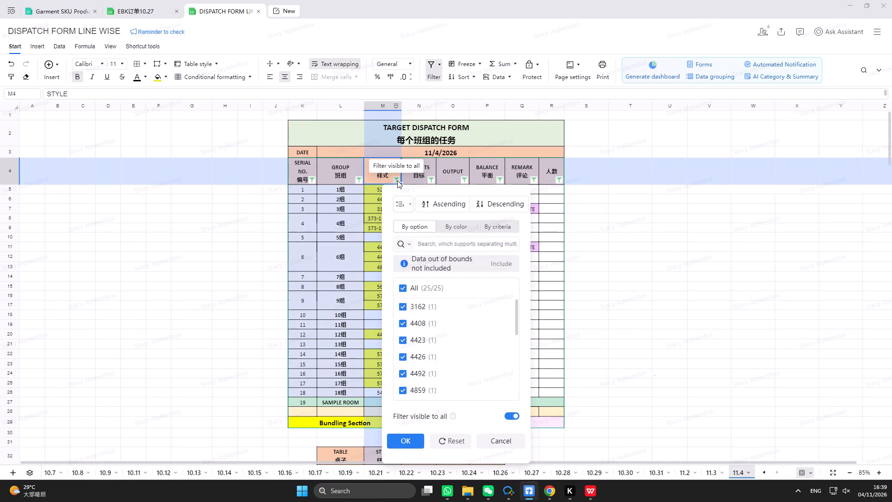
{"action": "type", "text": "5467"}
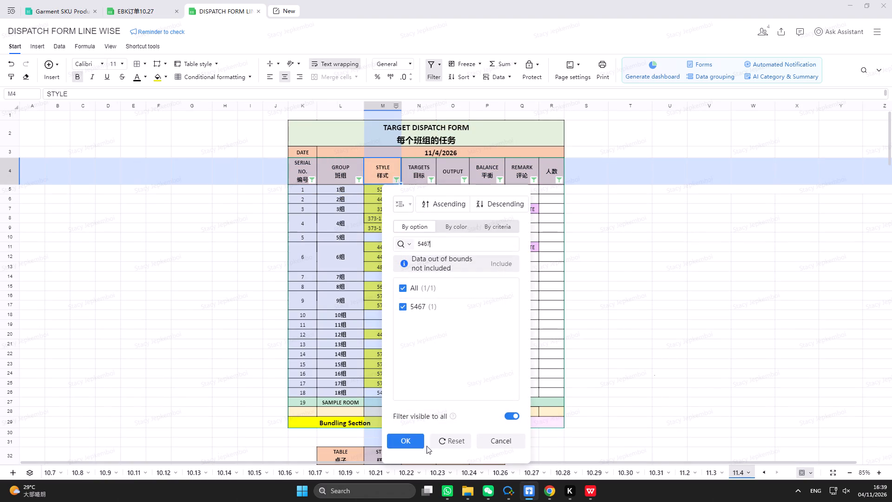
{"action": "left_click", "coordinate": [416, 435]}
{"action": "left_click", "coordinate": [384, 192]}
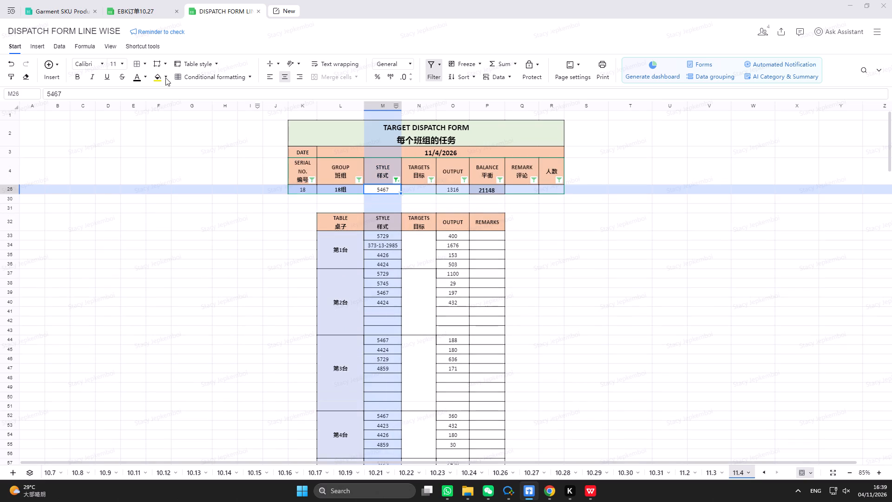
{"action": "left_click", "coordinate": [157, 78]}
Filter the EBK planning sheet's EB PO column to the order containing 5467.
{"action": "left_click", "coordinate": [128, 9]}
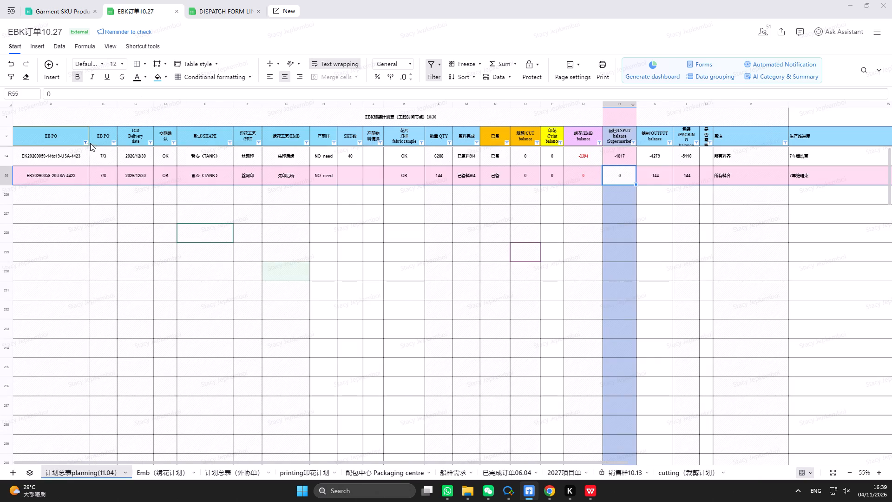
{"action": "left_click", "coordinate": [85, 142]}
{"action": "type", "text": "5467"}
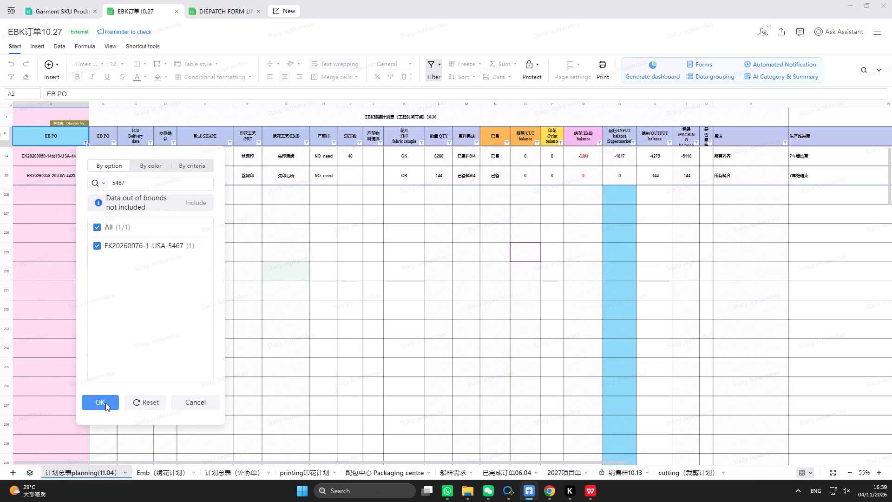
{"action": "left_click", "coordinate": [105, 403]}
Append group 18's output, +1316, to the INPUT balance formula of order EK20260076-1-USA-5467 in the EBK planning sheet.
{"action": "left_click", "coordinate": [210, 13]}
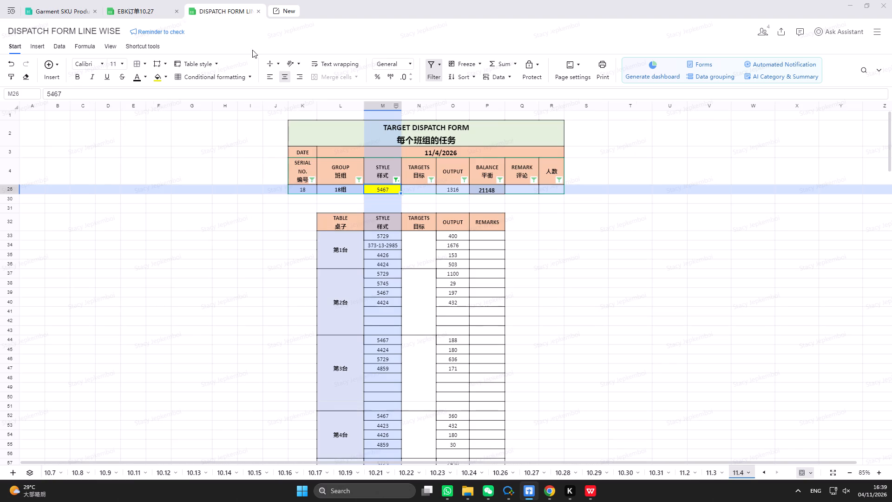
{"action": "left_click", "coordinate": [146, 9]}
{"action": "left_click", "coordinate": [627, 156]}
{"action": "left_click", "coordinate": [551, 92]}
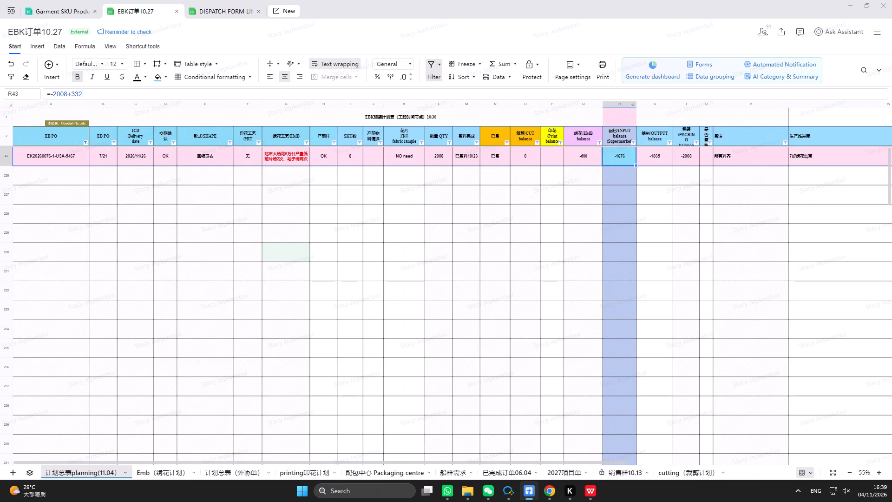
{"action": "type", "text": "+1316"}
{"action": "key", "text": "Return"}
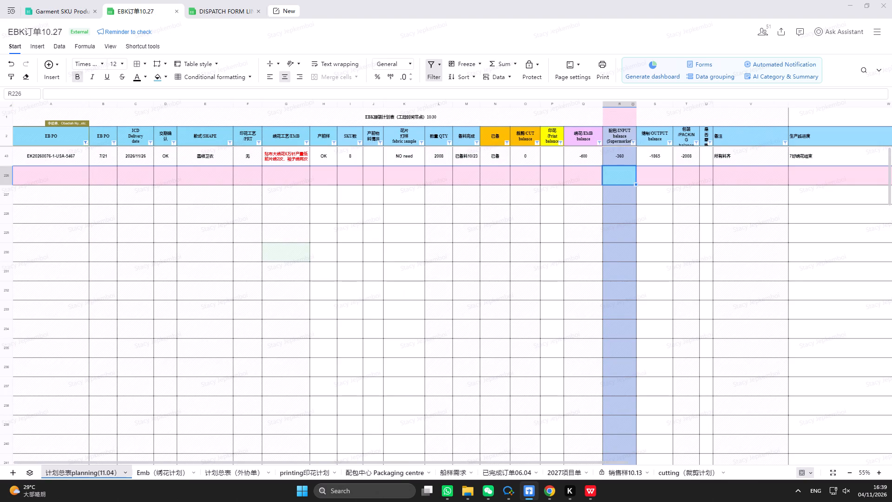
Reset the EBK planning sheet's EB PO filter so that all orders are shown.
{"action": "left_click", "coordinate": [86, 144]}
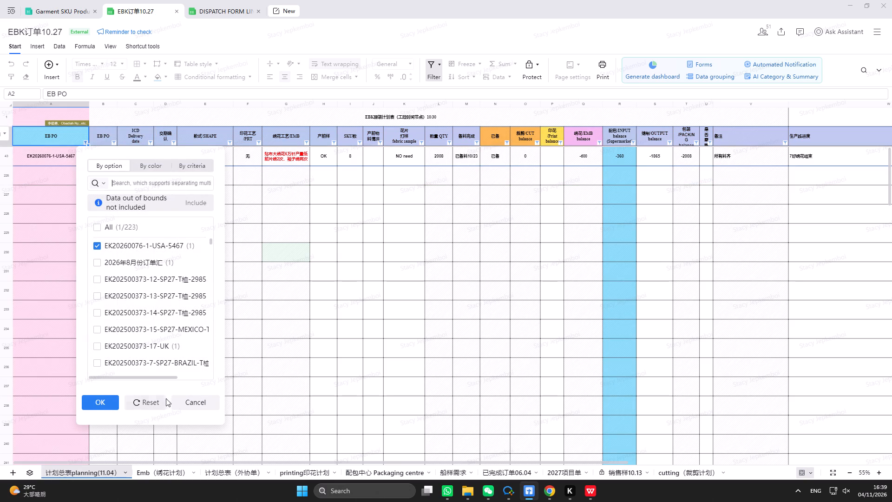
{"action": "left_click", "coordinate": [161, 400]}
{"action": "scroll", "coordinate": [377, 337], "scroll_direction": "up", "scroll_amount": 9}
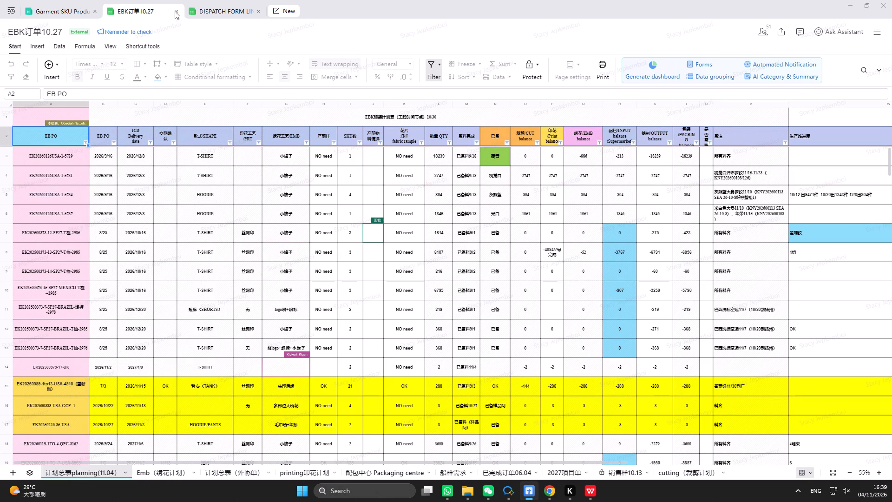
Reset the 11.4 dispatch form's STYLE filter and review the highlighted styles of all groups.
{"action": "left_click", "coordinate": [212, 8]}
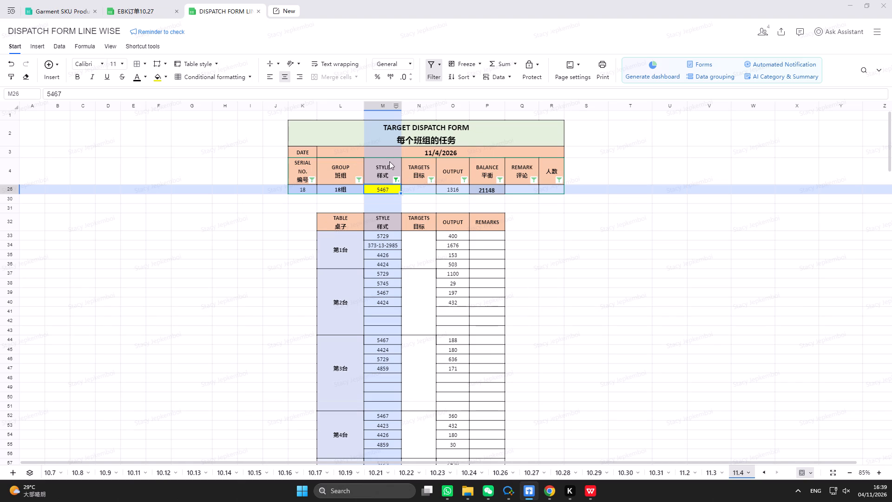
{"action": "left_click", "coordinate": [395, 180]}
{"action": "left_click", "coordinate": [454, 437]}
{"action": "left_click", "coordinate": [794, 421]}
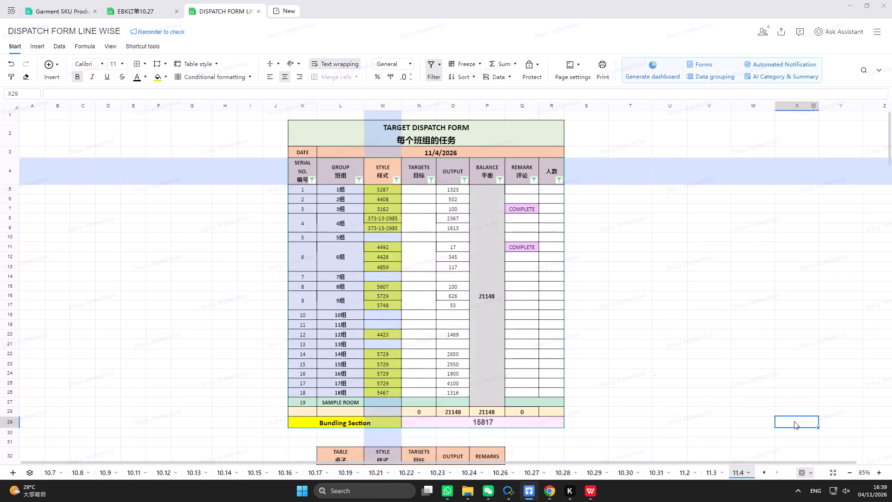
{"action": "scroll", "coordinate": [614, 325], "scroll_direction": "up", "scroll_amount": 5}
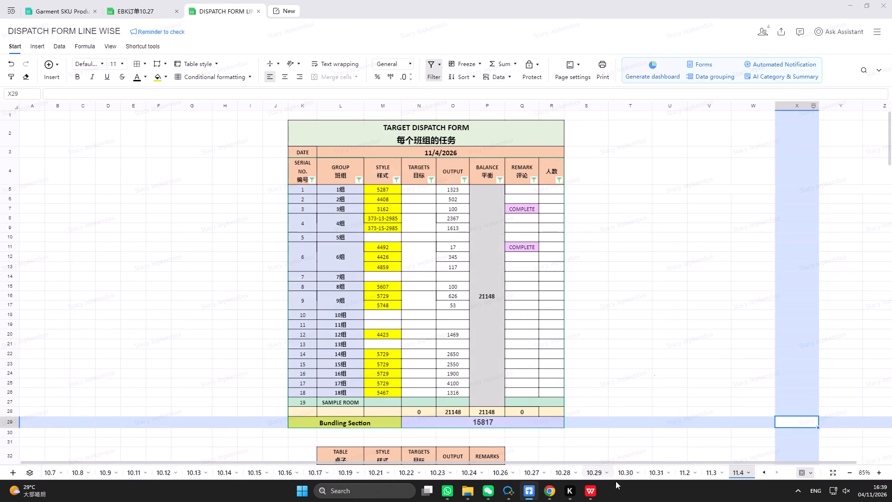
Switch to WeChat and reply "Ok" to the colleague's message asking to come to the office.
{"action": "left_click", "coordinate": [491, 494]}
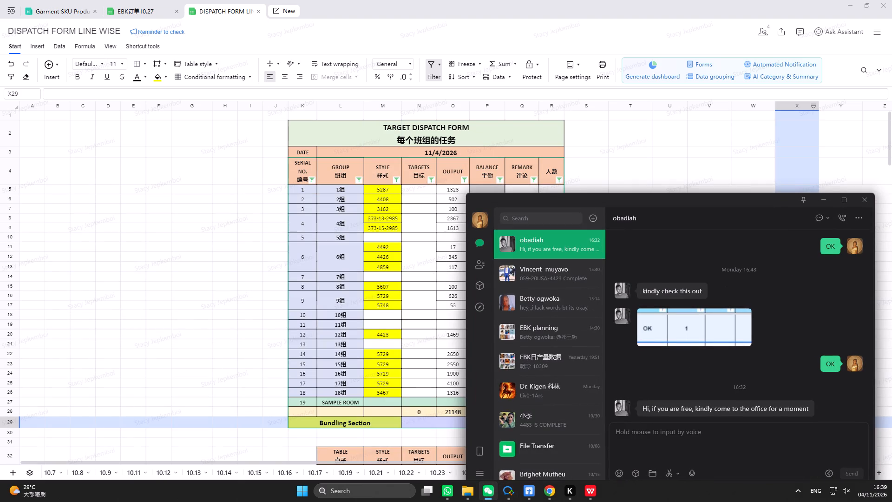
{"action": "key", "text": "o"}
{"action": "key", "text": "Return"}
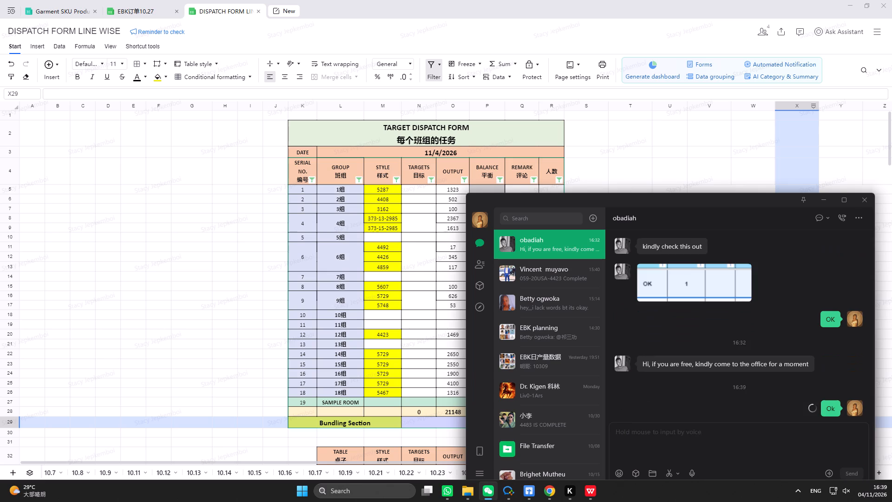
Minimise the chat window, the online spreadsheets window and the WPS Office window.
{"action": "left_click", "coordinate": [826, 202]}
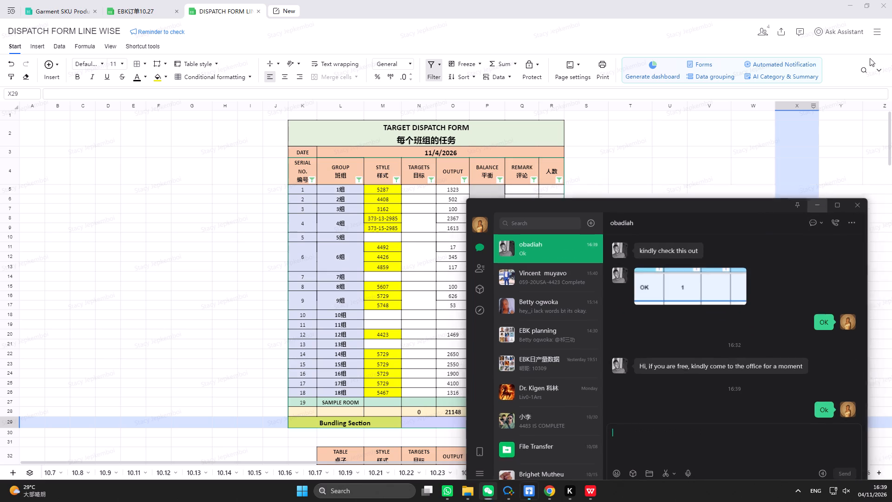
{"action": "left_click", "coordinate": [856, 7]}
{"action": "left_click", "coordinate": [846, 10]}
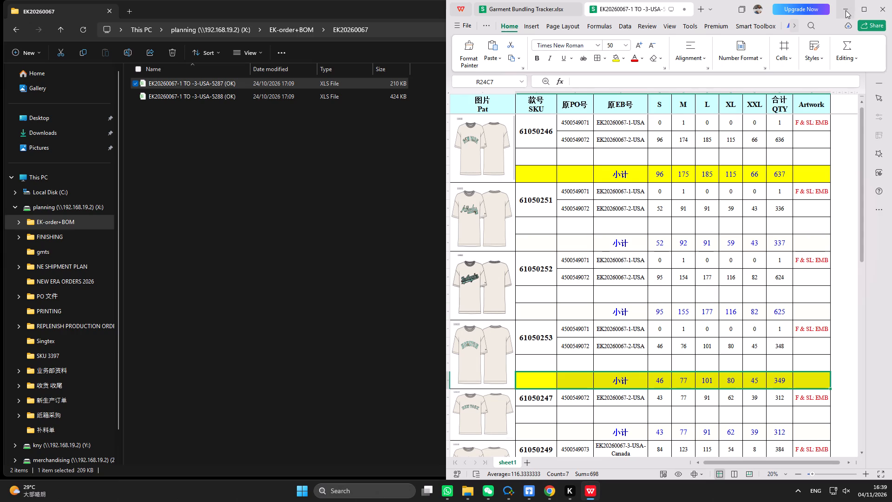
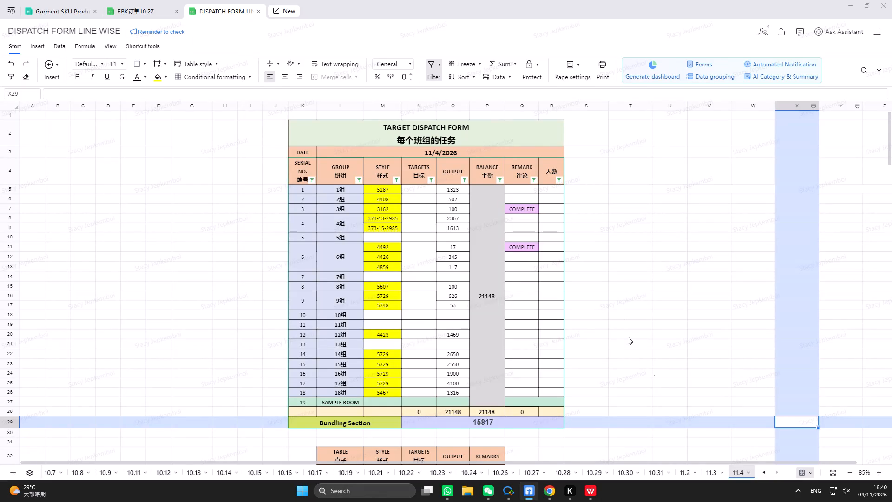
Bring the WeChat window back up and minimise the online spreadsheets window showing the dispatch form.
{"action": "left_click", "coordinate": [487, 496]}
{"action": "left_click", "coordinate": [488, 496]}
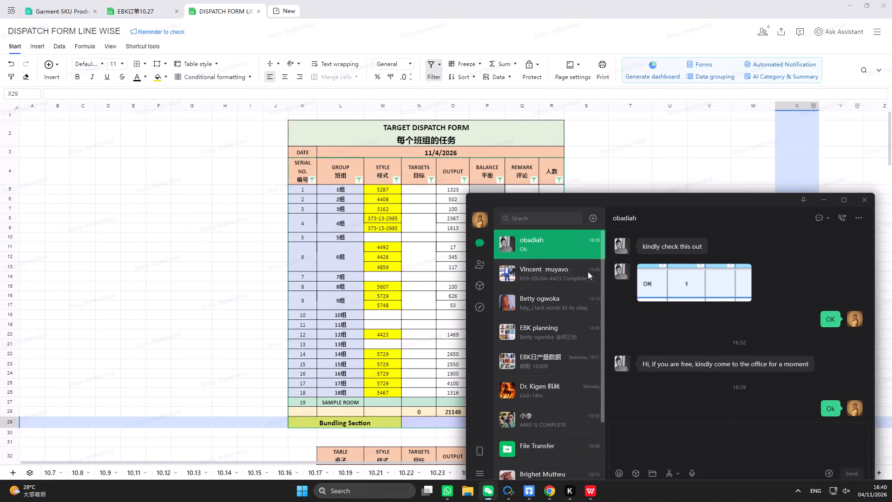
{"action": "left_click", "coordinate": [679, 159]}
{"action": "left_click", "coordinate": [851, 4]}
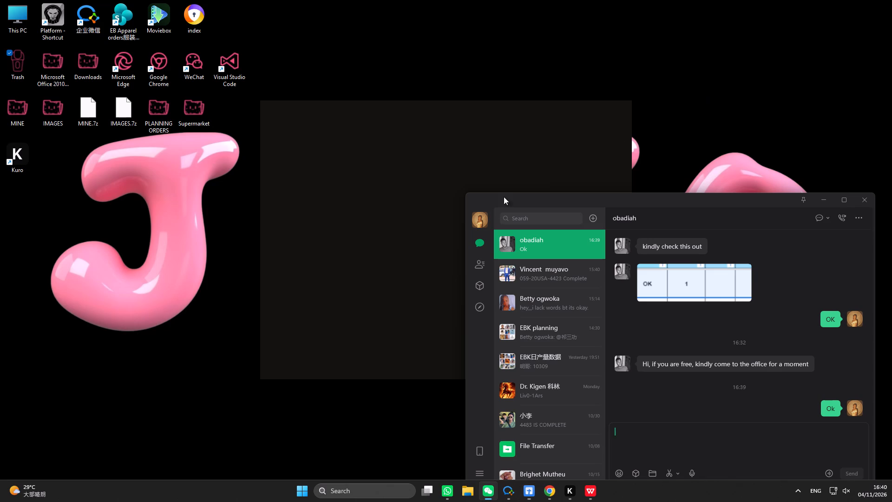
Open the Windows power options for locking the computer.
{"action": "left_click", "coordinate": [296, 493]}
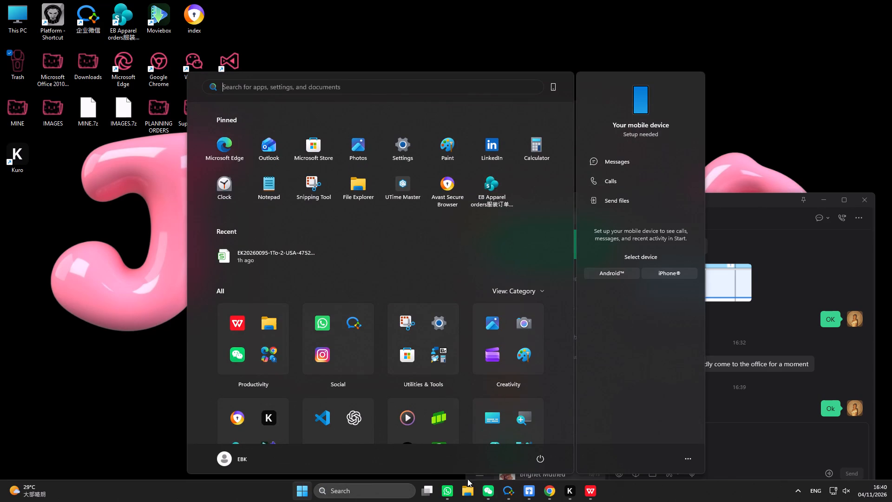
{"action": "left_click", "coordinate": [538, 466]}
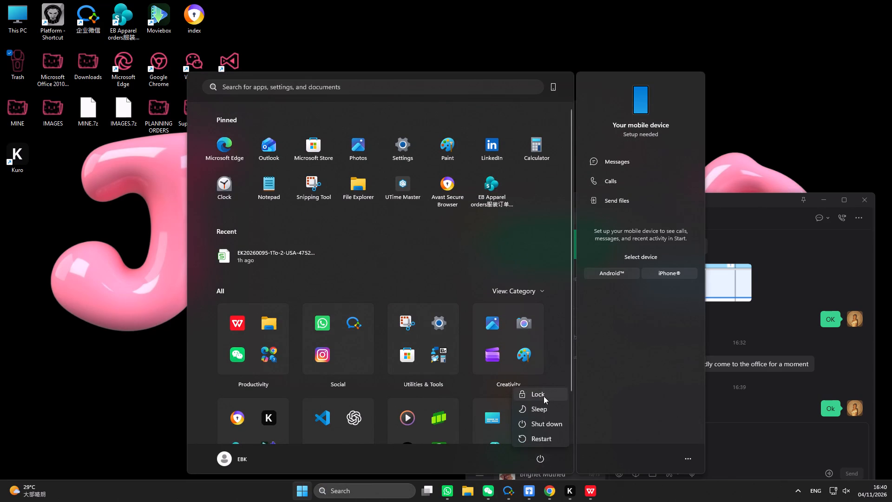